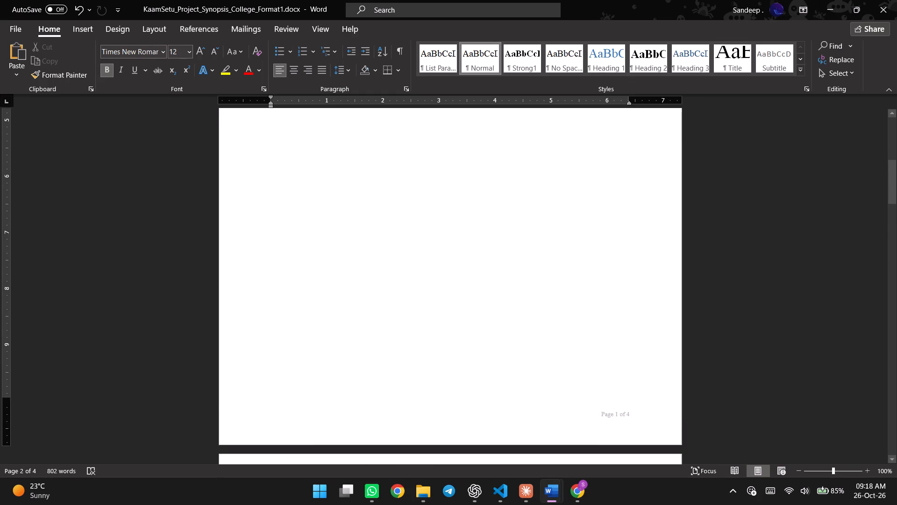
{"action": "scroll", "coordinate": [362, 341], "scroll_direction": "down", "scroll_amount": 2}
{"action": "left_click", "coordinate": [269, 404]}
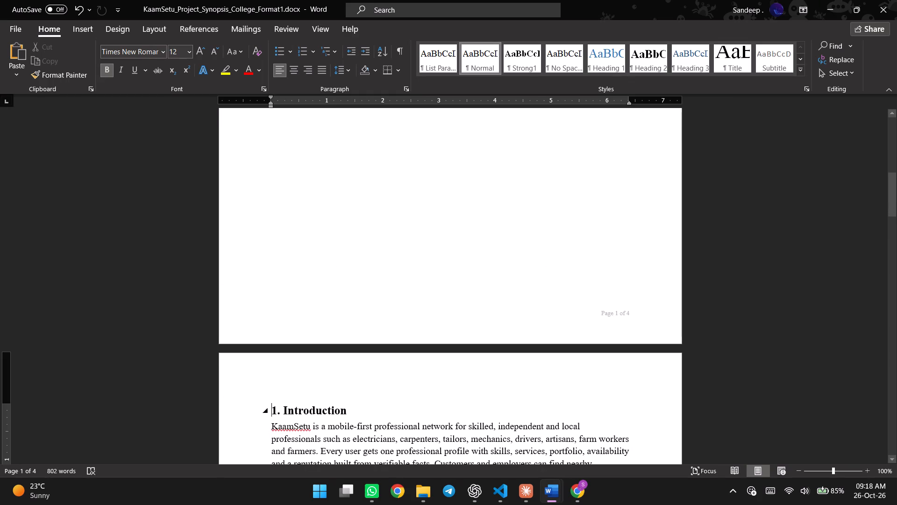
{"action": "key", "text": "BackSpace"}
{"action": "key", "text": "BackSpace"}
{"action": "key", "text": "BackSpace"}
{"action": "key", "text": "BackSpace"}
{"action": "key", "text": "BackSpace"}
{"action": "key", "text": "BackSpace"}
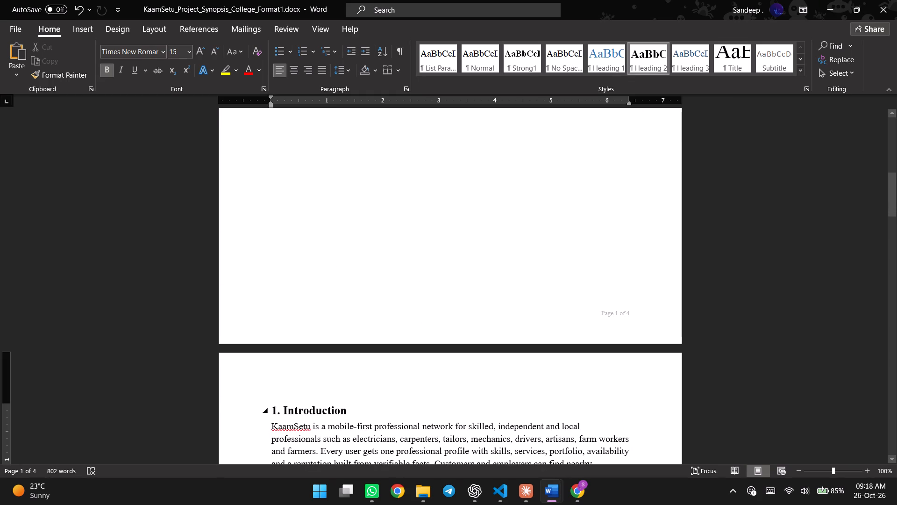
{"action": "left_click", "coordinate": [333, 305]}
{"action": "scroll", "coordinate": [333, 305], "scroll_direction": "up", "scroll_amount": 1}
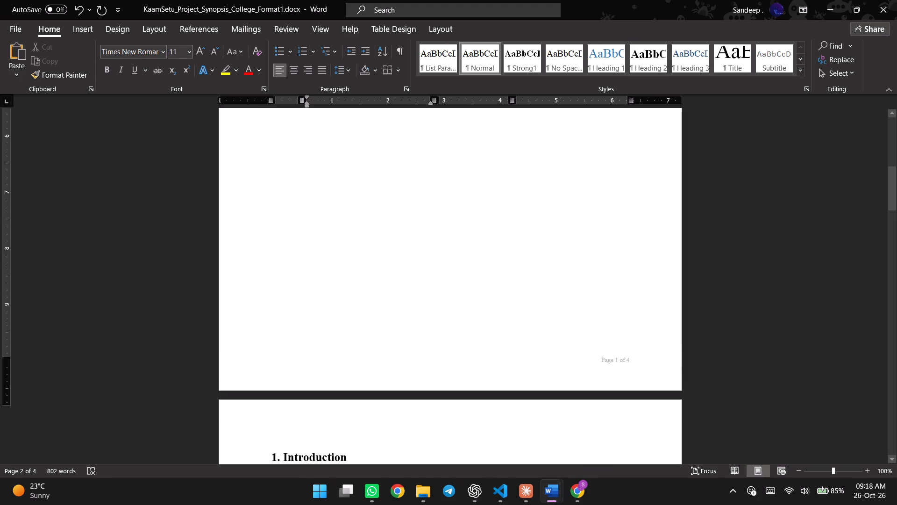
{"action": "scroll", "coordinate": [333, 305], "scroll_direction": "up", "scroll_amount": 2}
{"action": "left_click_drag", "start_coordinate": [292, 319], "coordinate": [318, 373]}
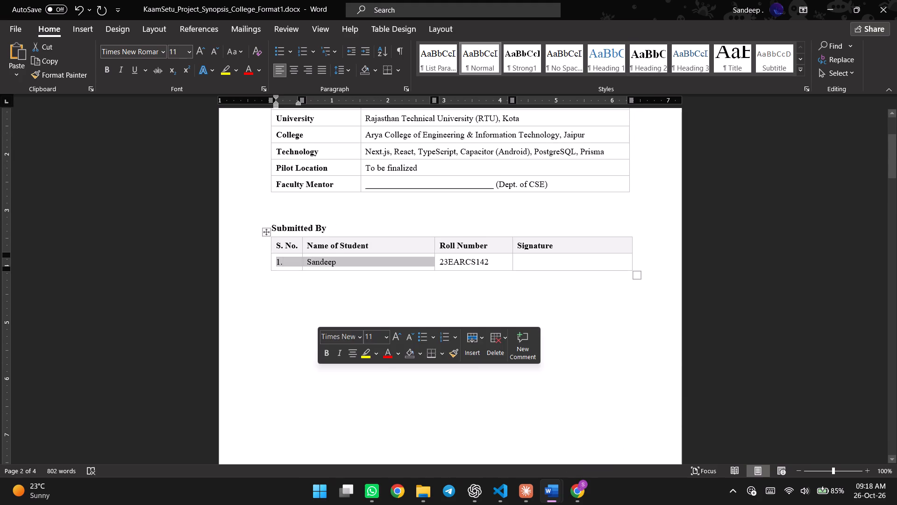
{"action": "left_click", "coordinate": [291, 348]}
Review the whole synopsis, from the cover page tables through the numbered sections to the signature table on the last page.
{"action": "scroll", "coordinate": [291, 348], "scroll_direction": "down", "scroll_amount": 1}
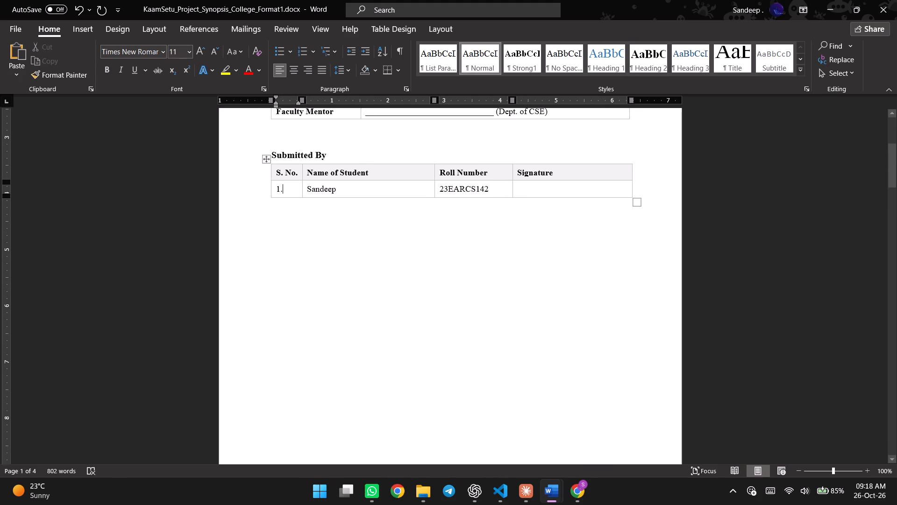
{"action": "scroll", "coordinate": [382, 190], "scroll_direction": "up", "scroll_amount": 2}
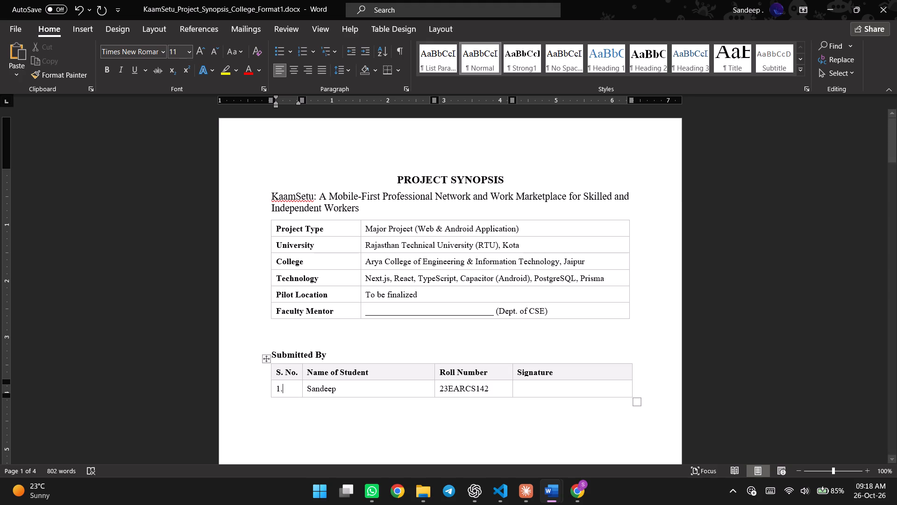
{"action": "scroll", "coordinate": [335, 228], "scroll_direction": "down", "scroll_amount": 3}
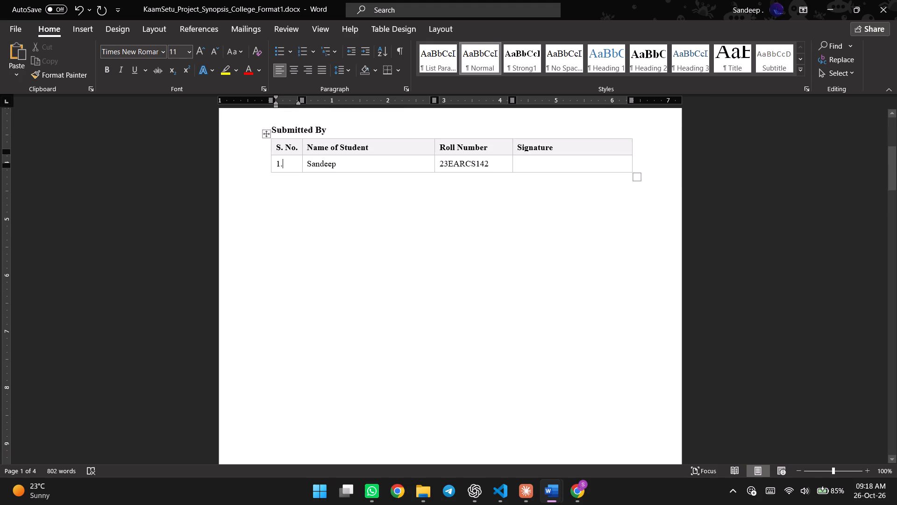
{"action": "scroll", "coordinate": [335, 228], "scroll_direction": "down", "scroll_amount": 6}
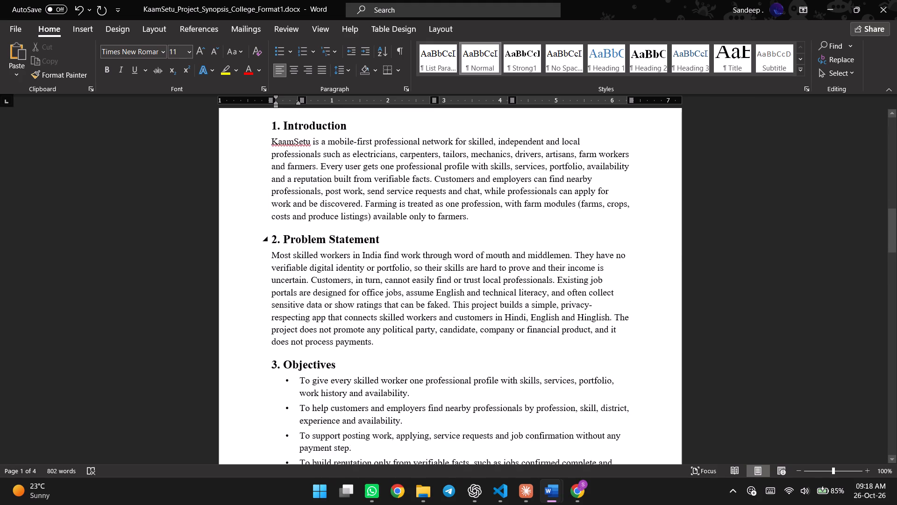
{"action": "scroll", "coordinate": [312, 333], "scroll_direction": "down", "scroll_amount": 5}
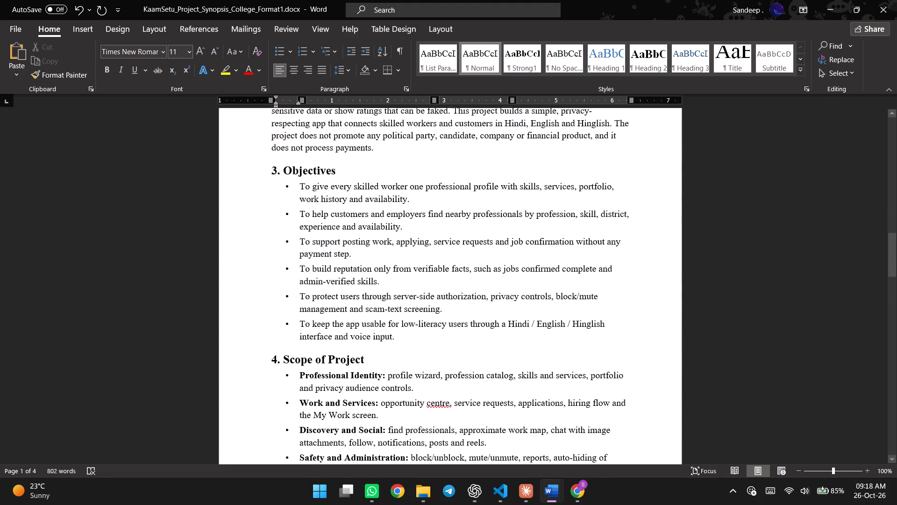
{"action": "scroll", "coordinate": [312, 333], "scroll_direction": "down", "scroll_amount": 4}
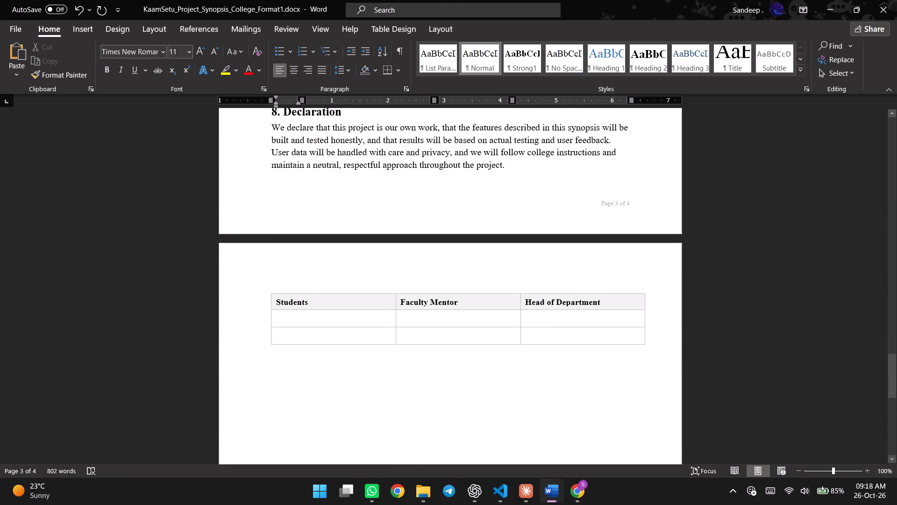
{"action": "scroll", "coordinate": [451, 335], "scroll_direction": "up", "scroll_amount": 1}
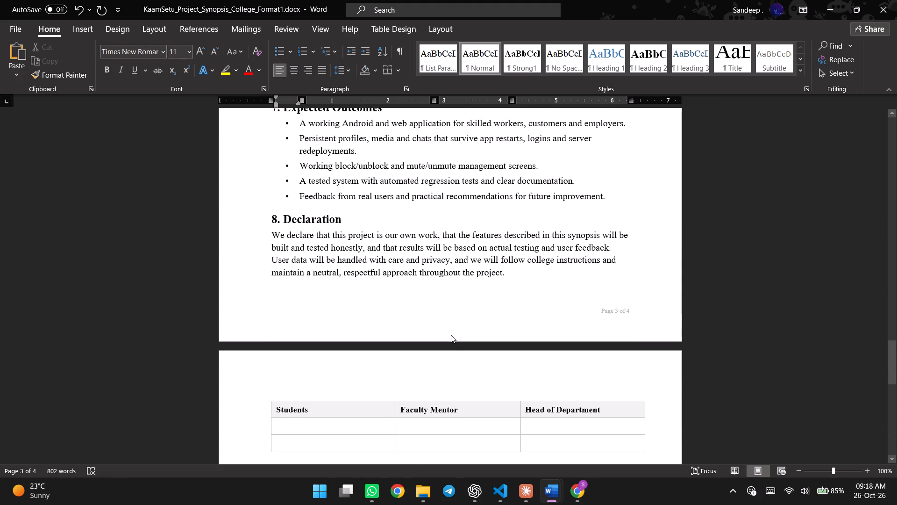
{"action": "scroll", "coordinate": [451, 335], "scroll_direction": "up", "scroll_amount": 1}
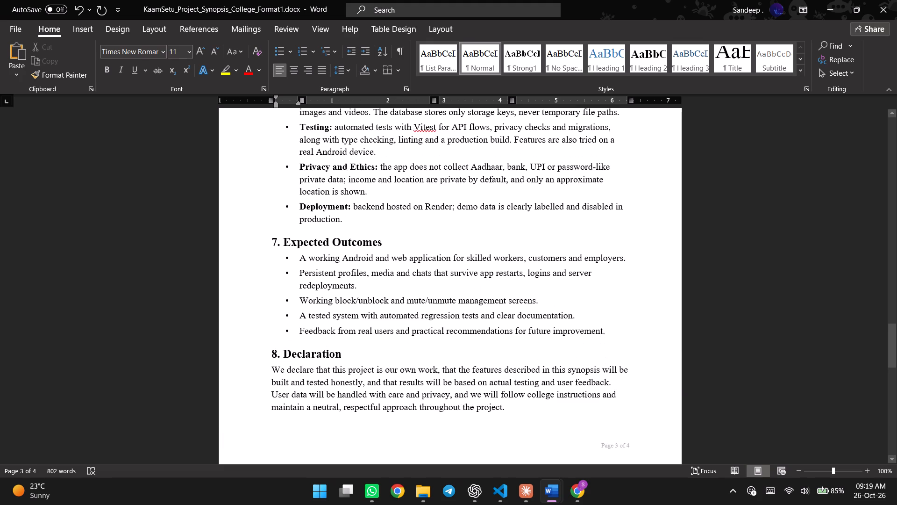
{"action": "scroll", "coordinate": [340, 332], "scroll_direction": "up", "scroll_amount": 3}
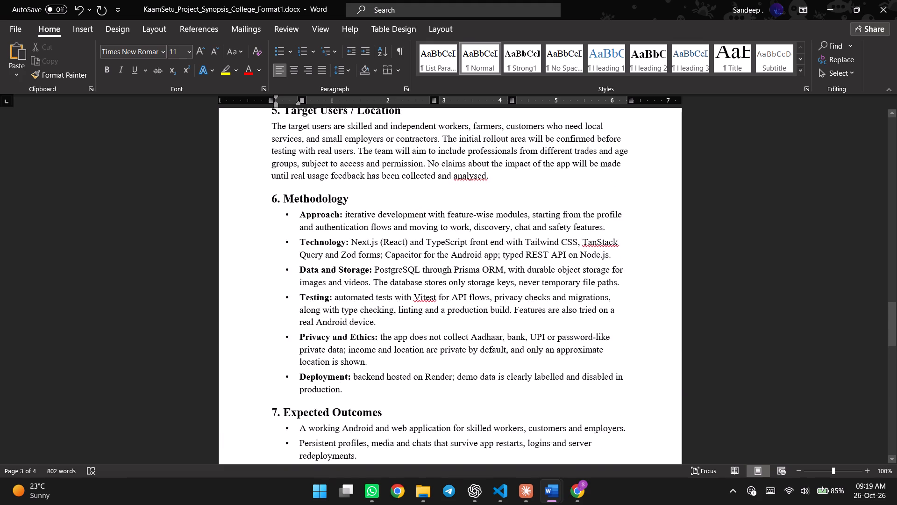
{"action": "scroll", "coordinate": [340, 332], "scroll_direction": "up", "scroll_amount": 4}
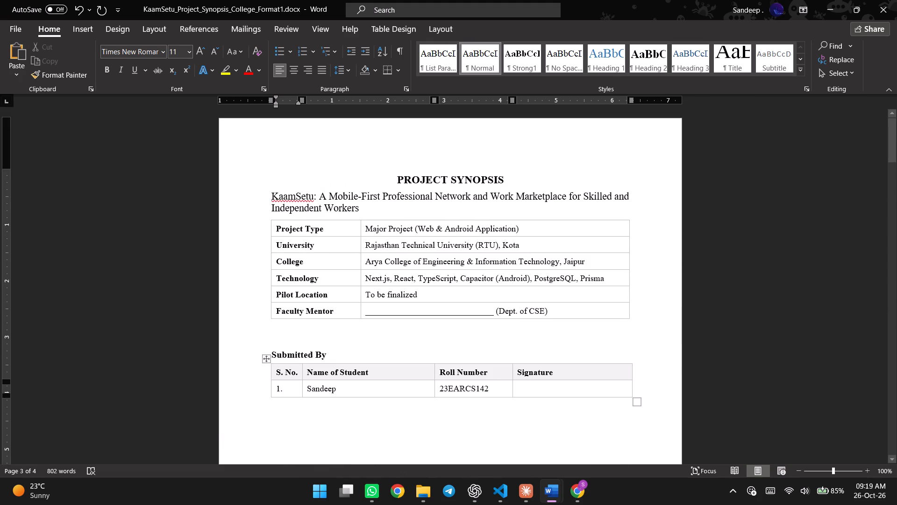
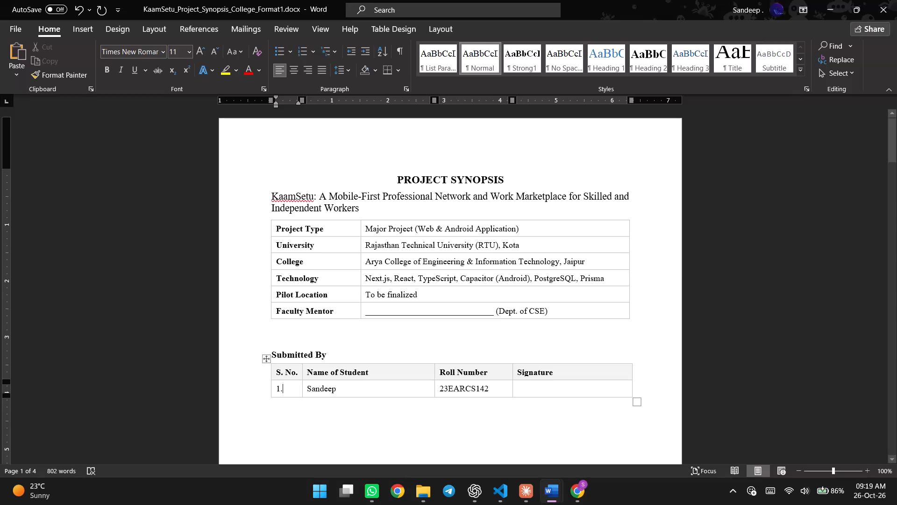
Examine the blank space between the "Submitted By" table on page 1 and the "1. Introduction" heading on page 2.
{"action": "left_click", "coordinate": [267, 335]}
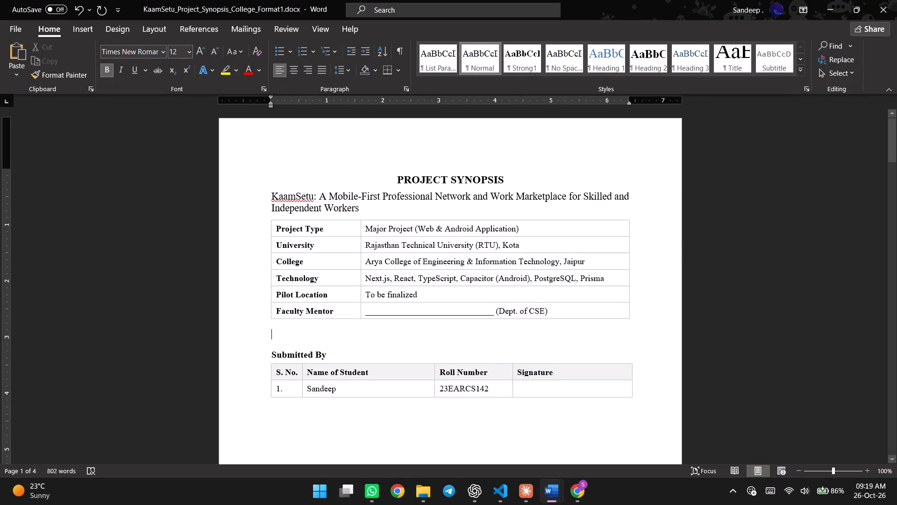
{"action": "scroll", "coordinate": [267, 335], "scroll_direction": "down", "scroll_amount": 3}
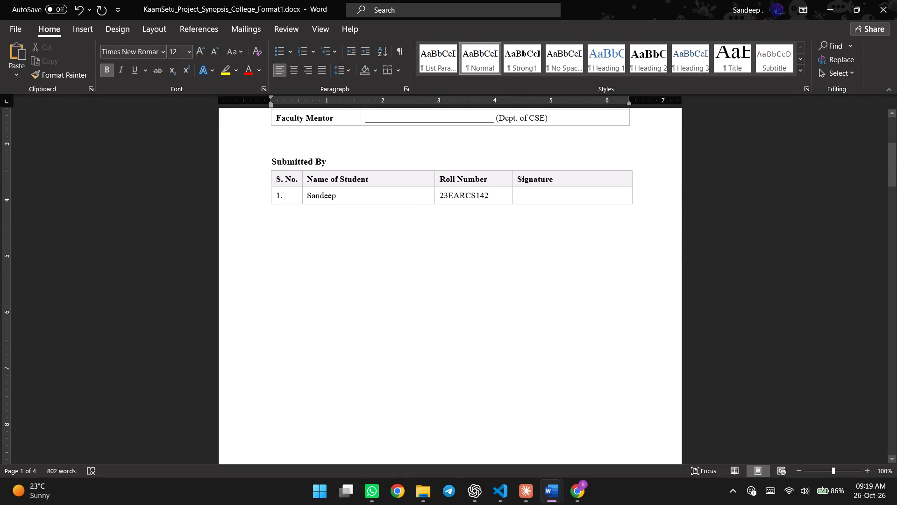
{"action": "left_click", "coordinate": [276, 335]}
{"action": "scroll", "coordinate": [276, 335], "scroll_direction": "down", "scroll_amount": 1}
{"action": "left_click", "coordinate": [444, 297]}
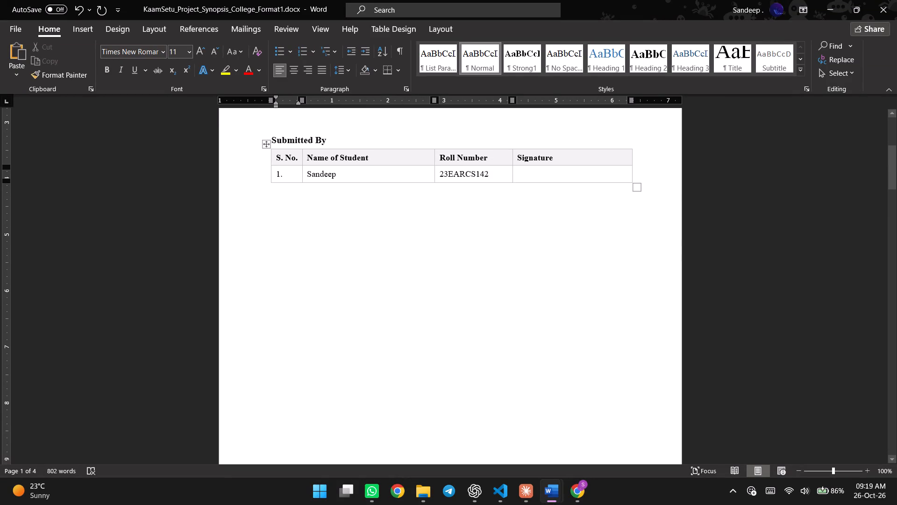
{"action": "left_click", "coordinate": [652, 181]}
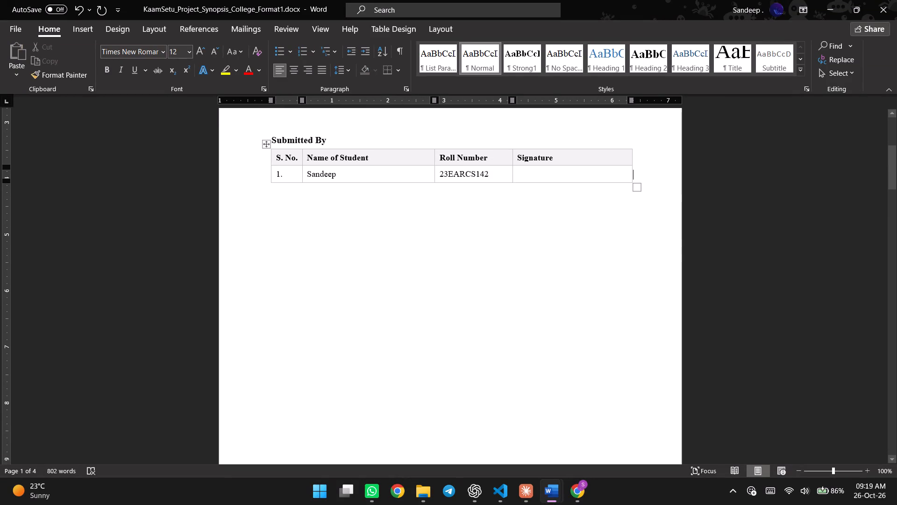
{"action": "scroll", "coordinate": [367, 284], "scroll_direction": "down", "scroll_amount": 2}
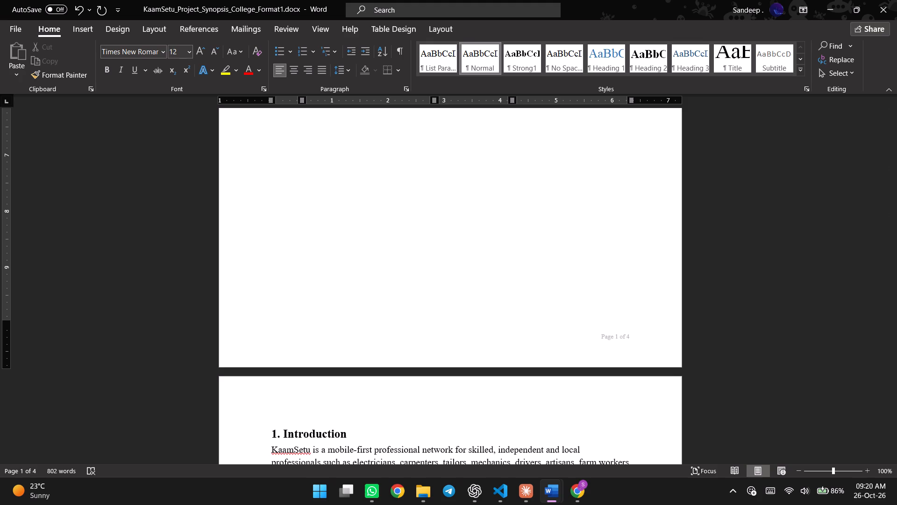
{"action": "scroll", "coordinate": [280, 421], "scroll_direction": "up", "scroll_amount": 2}
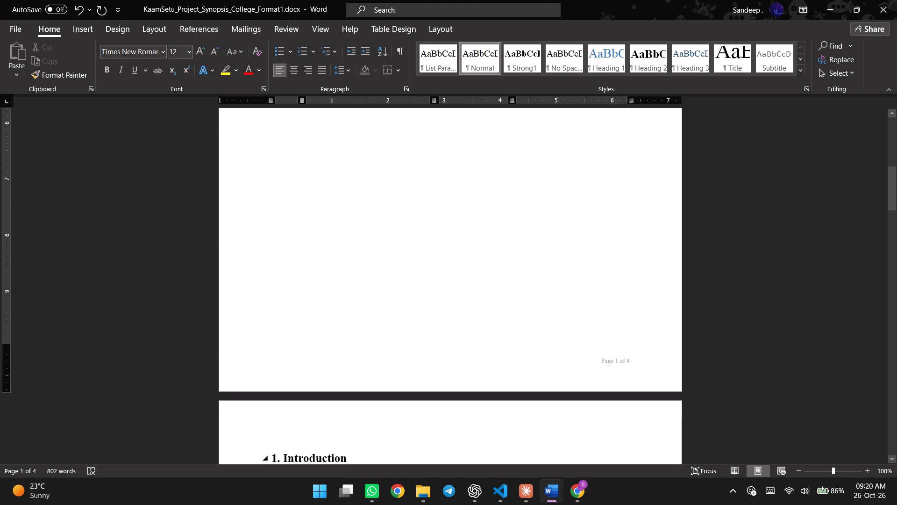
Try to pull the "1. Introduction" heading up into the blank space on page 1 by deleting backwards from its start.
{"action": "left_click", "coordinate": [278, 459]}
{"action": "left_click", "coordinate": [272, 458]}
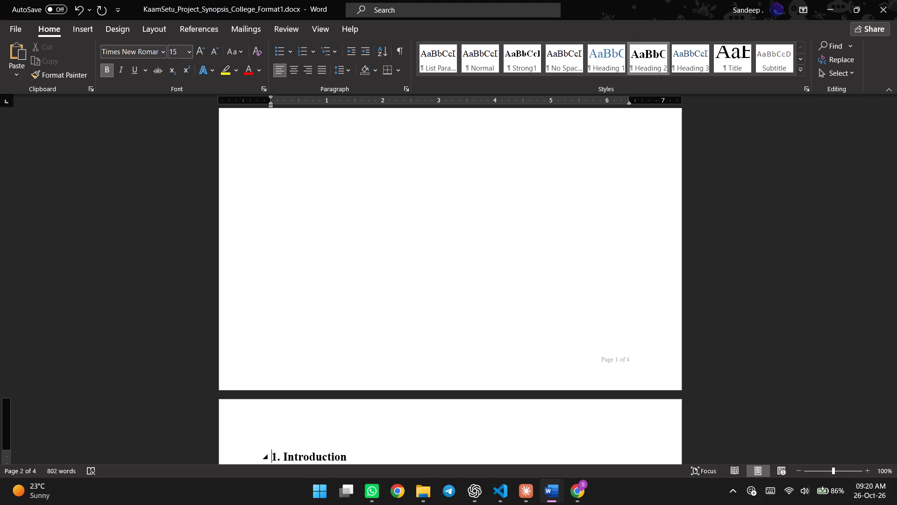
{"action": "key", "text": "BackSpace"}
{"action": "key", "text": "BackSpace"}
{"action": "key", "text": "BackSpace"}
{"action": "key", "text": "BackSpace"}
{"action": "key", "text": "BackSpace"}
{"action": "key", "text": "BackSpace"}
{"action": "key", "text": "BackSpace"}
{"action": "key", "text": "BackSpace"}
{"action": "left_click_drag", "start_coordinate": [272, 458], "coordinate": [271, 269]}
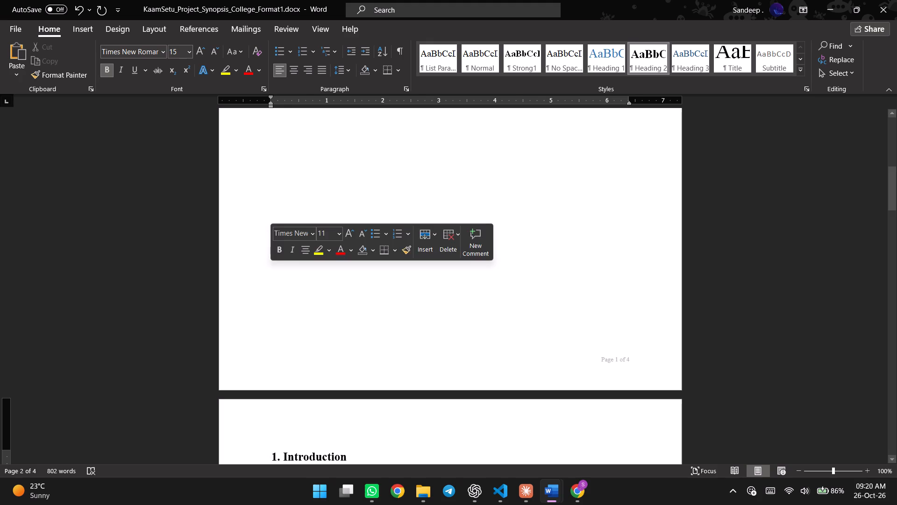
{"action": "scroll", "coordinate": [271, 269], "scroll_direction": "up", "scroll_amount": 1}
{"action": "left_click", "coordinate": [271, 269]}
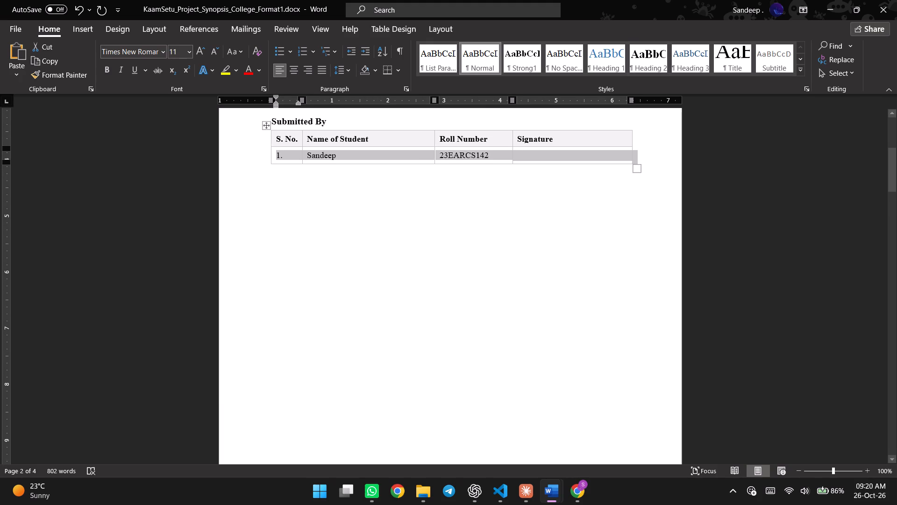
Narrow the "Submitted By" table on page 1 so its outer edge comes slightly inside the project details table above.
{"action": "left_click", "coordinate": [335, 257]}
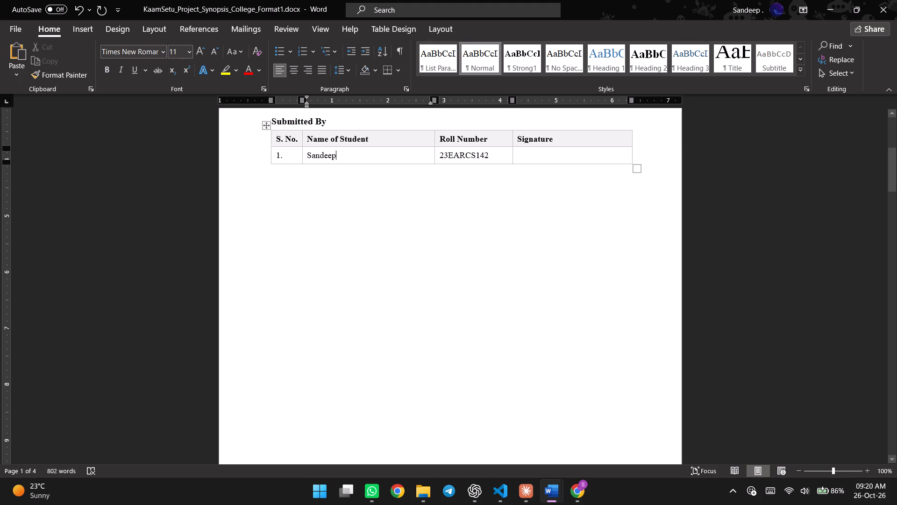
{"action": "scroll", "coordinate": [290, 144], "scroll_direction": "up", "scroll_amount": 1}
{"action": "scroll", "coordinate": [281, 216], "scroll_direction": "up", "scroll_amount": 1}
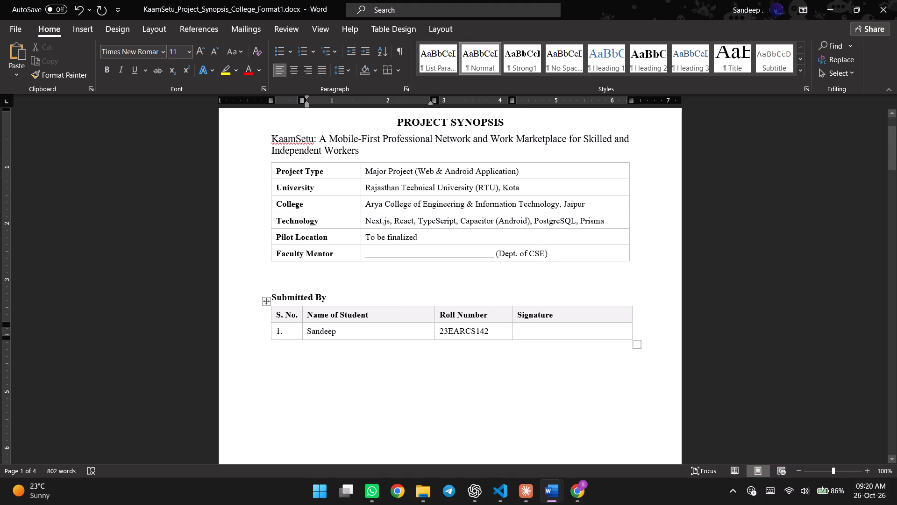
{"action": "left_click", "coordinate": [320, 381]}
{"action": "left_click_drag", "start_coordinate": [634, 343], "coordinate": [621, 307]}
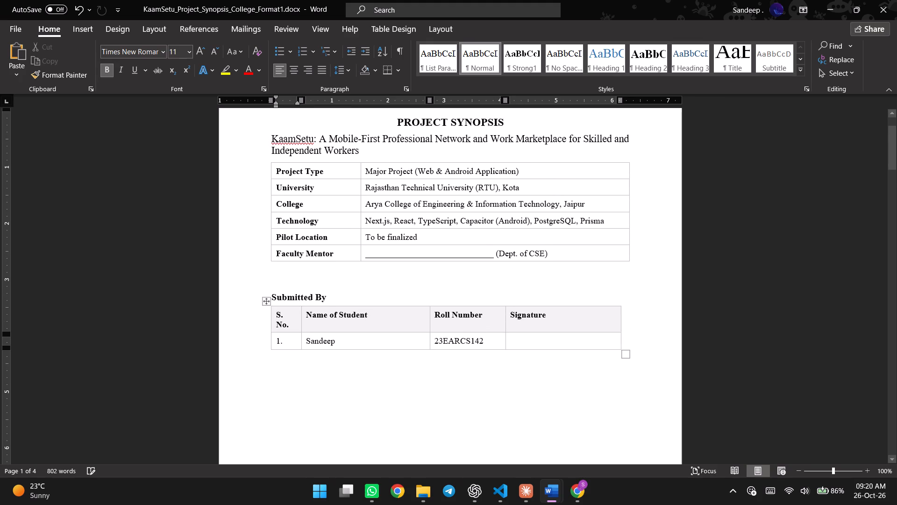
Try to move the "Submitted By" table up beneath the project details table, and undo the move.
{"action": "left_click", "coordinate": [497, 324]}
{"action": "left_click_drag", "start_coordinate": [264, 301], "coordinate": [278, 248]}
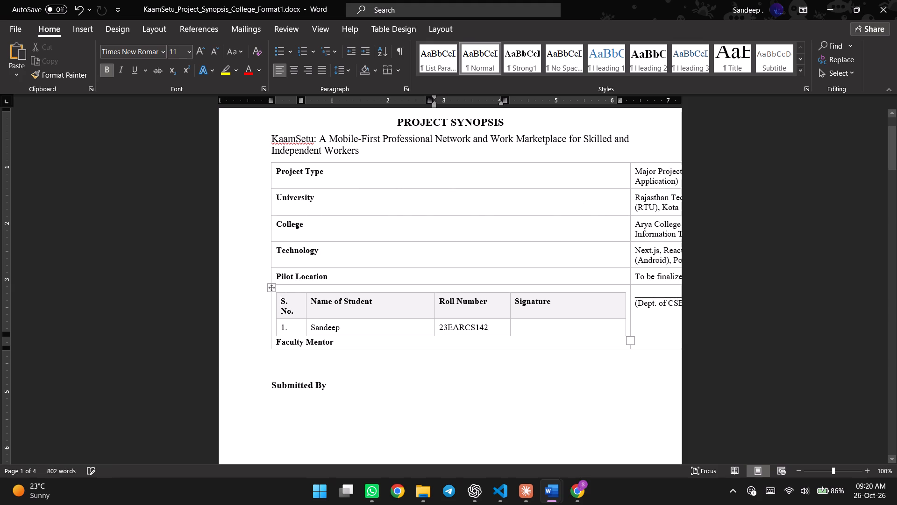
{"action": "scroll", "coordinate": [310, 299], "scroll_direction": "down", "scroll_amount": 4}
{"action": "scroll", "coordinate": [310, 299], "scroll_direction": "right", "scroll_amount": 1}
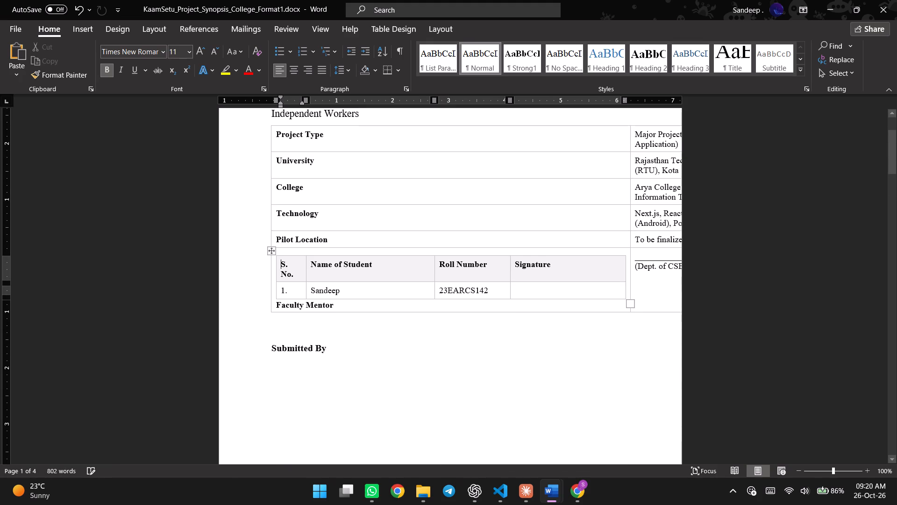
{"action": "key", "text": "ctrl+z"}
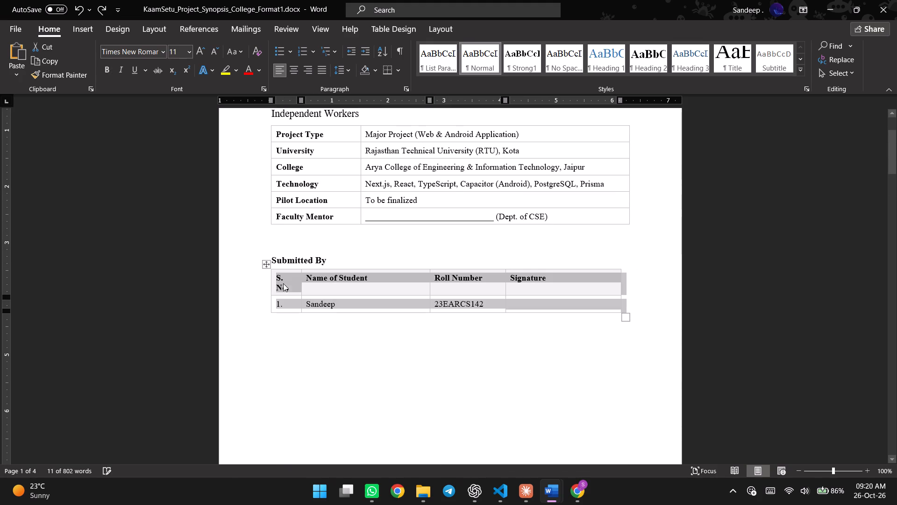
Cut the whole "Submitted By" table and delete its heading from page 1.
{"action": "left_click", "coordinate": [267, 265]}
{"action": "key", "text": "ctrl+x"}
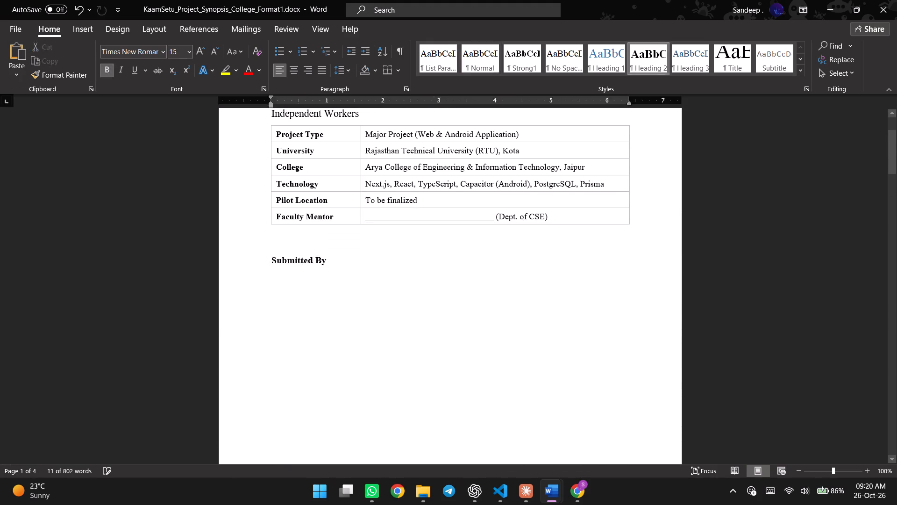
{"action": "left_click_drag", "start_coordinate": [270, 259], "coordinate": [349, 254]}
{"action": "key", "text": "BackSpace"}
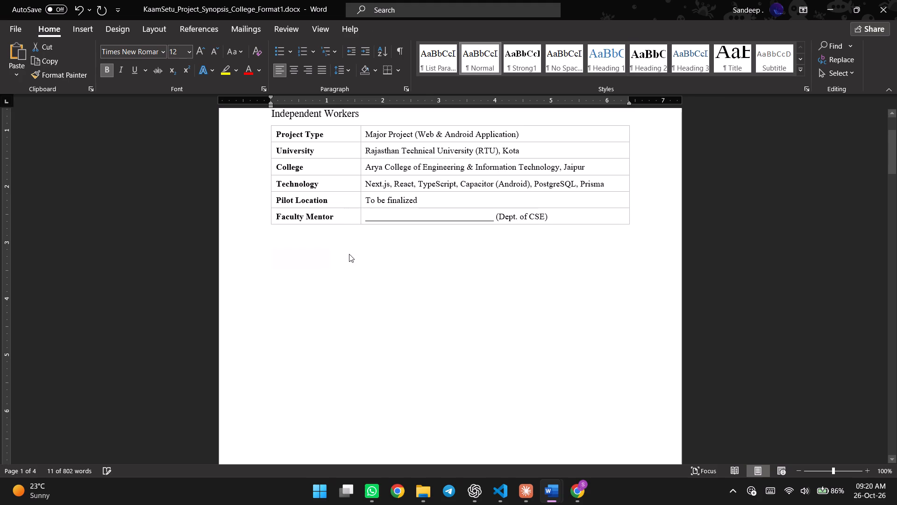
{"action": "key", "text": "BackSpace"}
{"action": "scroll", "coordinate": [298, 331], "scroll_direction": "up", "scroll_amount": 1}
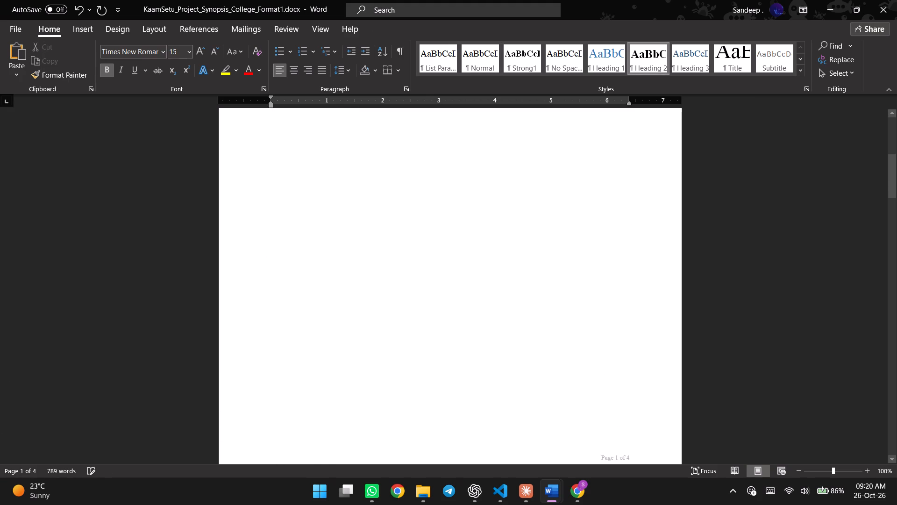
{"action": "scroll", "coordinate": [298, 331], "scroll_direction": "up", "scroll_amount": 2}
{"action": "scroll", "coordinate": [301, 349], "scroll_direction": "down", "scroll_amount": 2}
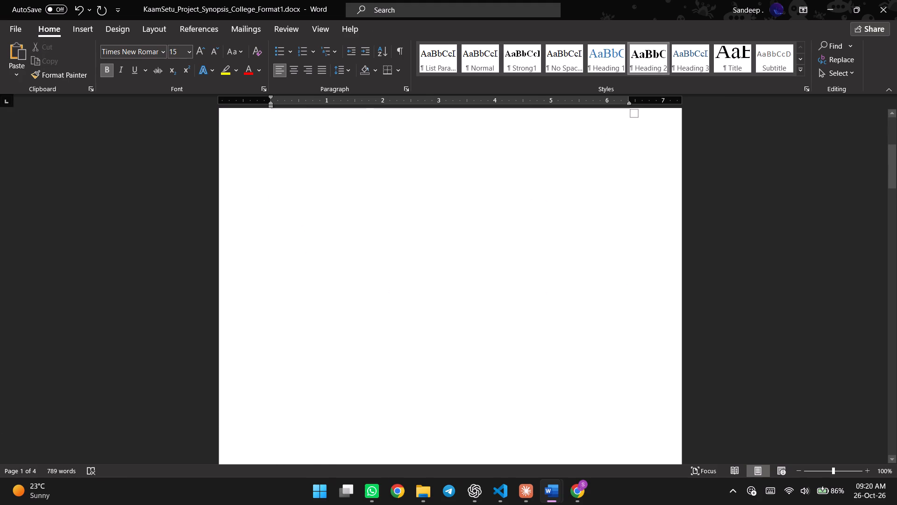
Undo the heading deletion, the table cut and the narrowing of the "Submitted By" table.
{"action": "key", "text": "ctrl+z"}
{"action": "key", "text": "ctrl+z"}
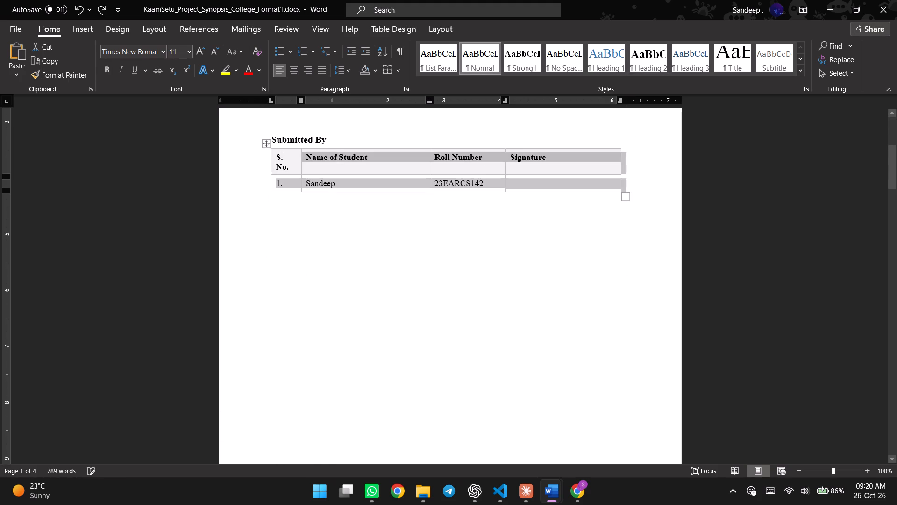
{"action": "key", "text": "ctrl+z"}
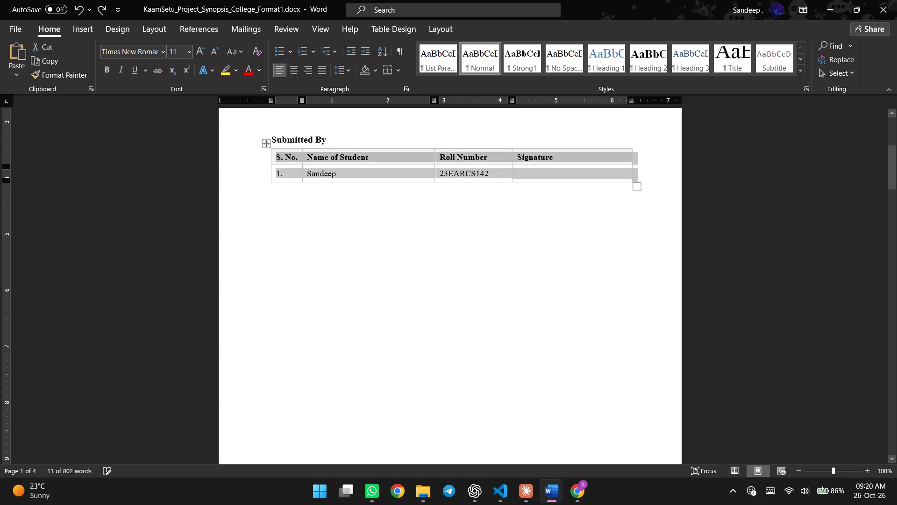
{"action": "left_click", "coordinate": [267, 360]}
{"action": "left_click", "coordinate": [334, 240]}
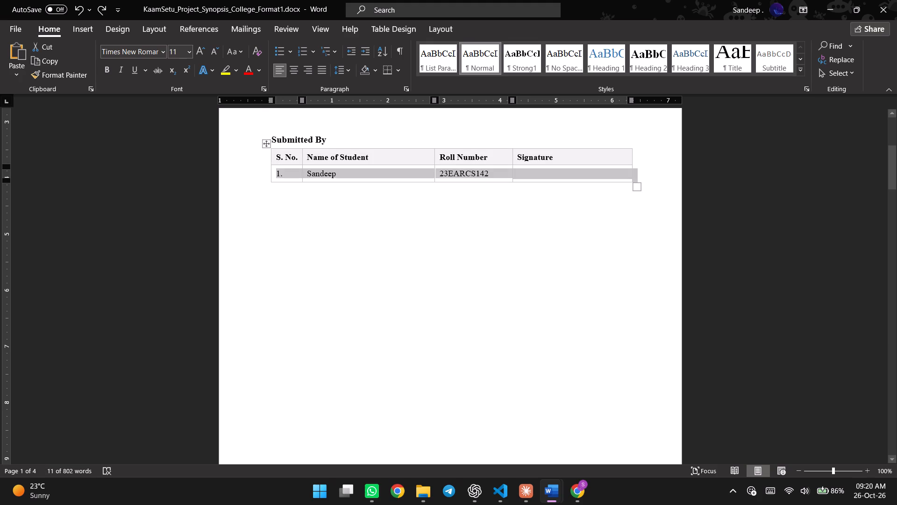
Delete the "Page 1 of 4" page numbering from the footer and return to the document body.
{"action": "scroll", "coordinate": [334, 240], "scroll_direction": "down", "scroll_amount": 4}
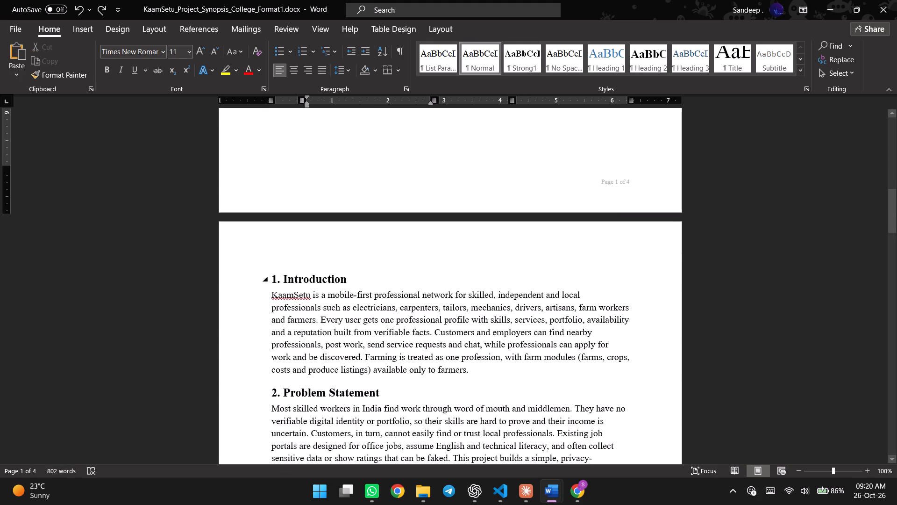
{"action": "double_click", "coordinate": [579, 190]}
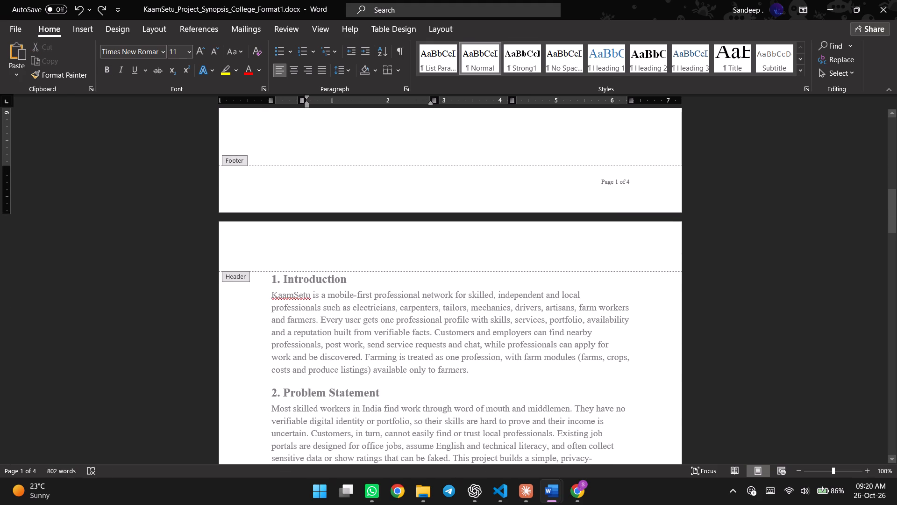
{"action": "left_click_drag", "start_coordinate": [591, 185], "coordinate": [642, 188]}
{"action": "key", "text": "BackSpace"}
{"action": "scroll", "coordinate": [642, 188], "scroll_direction": "down", "scroll_amount": 5}
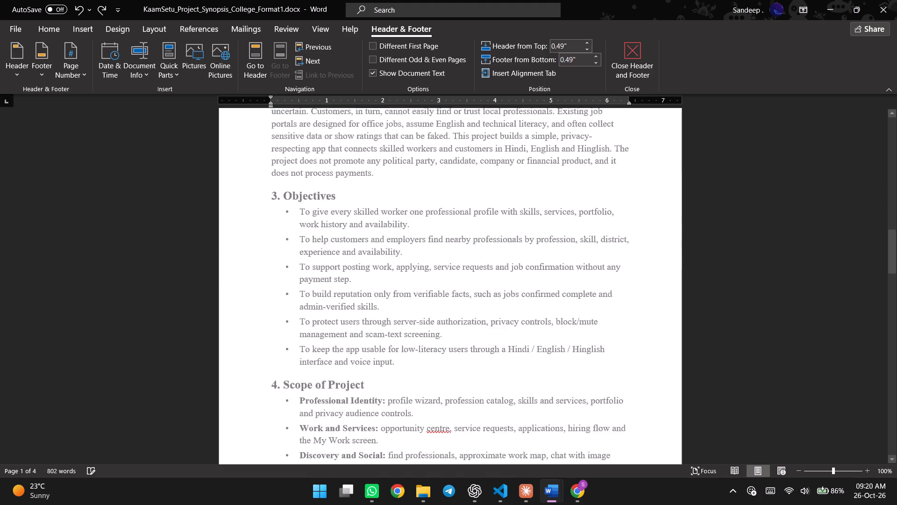
{"action": "scroll", "coordinate": [642, 188], "scroll_direction": "up", "scroll_amount": 5}
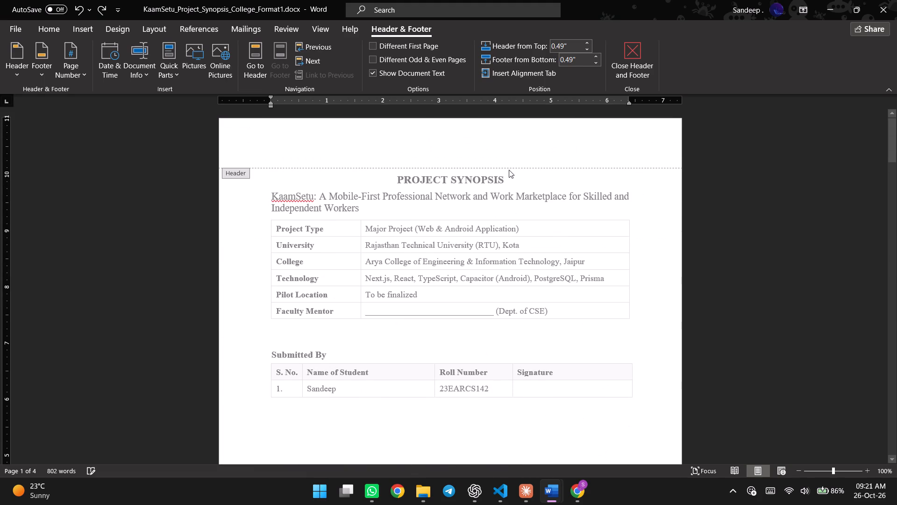
{"action": "double_click", "coordinate": [509, 170]}
Check the page bottoms throughout the synopsis for the footer change, ending back at the cover page.
{"action": "scroll", "coordinate": [441, 222], "scroll_direction": "down", "scroll_amount": 13}
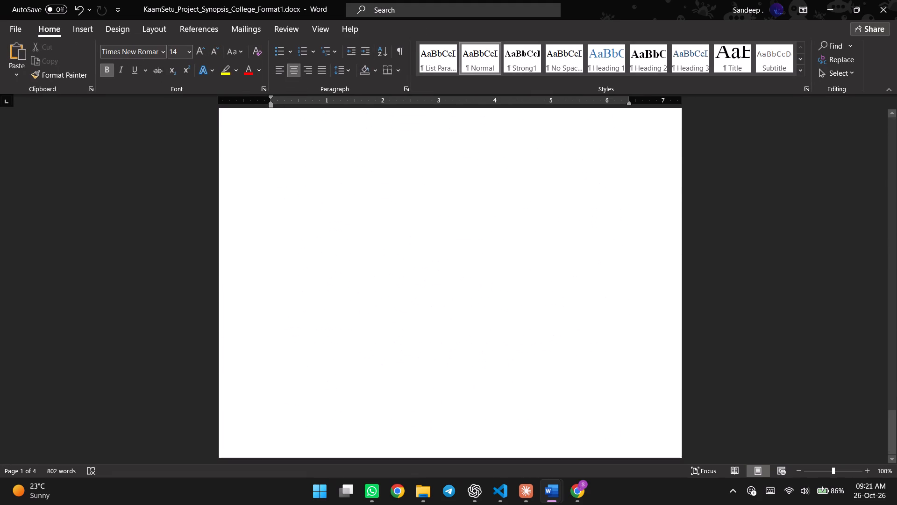
{"action": "scroll", "coordinate": [441, 222], "scroll_direction": "down", "scroll_amount": 6}
{"action": "scroll", "coordinate": [441, 222], "scroll_direction": "up", "scroll_amount": 4}
{"action": "scroll", "coordinate": [327, 292], "scroll_direction": "up", "scroll_amount": 1}
{"action": "scroll", "coordinate": [320, 332], "scroll_direction": "up", "scroll_amount": 9}
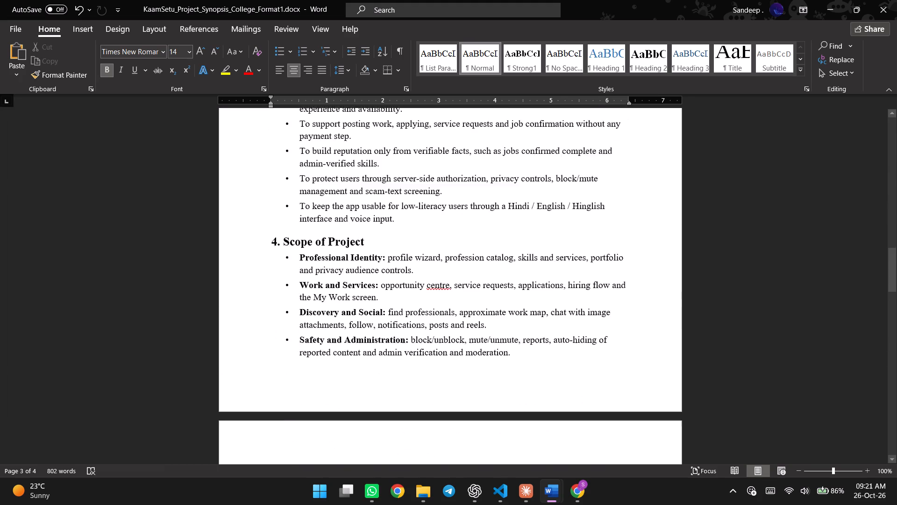
{"action": "scroll", "coordinate": [320, 332], "scroll_direction": "up", "scroll_amount": 4}
{"action": "scroll", "coordinate": [320, 332], "scroll_direction": "down", "scroll_amount": 1}
{"action": "scroll", "coordinate": [320, 332], "scroll_direction": "up", "scroll_amount": 2}
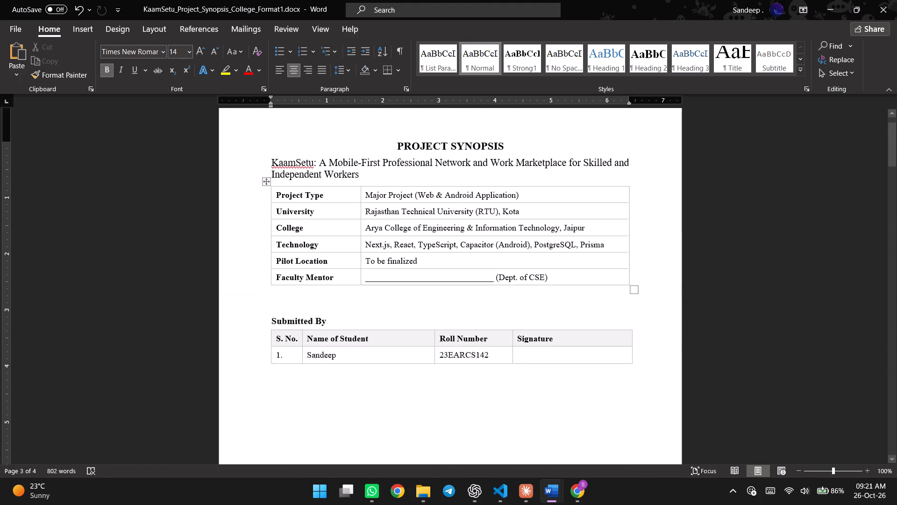
{"action": "scroll", "coordinate": [320, 332], "scroll_direction": "up", "scroll_amount": 2}
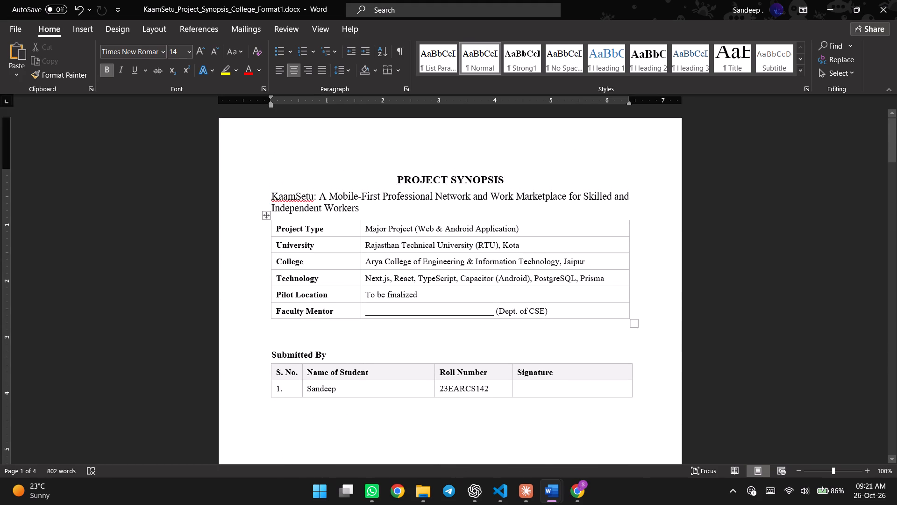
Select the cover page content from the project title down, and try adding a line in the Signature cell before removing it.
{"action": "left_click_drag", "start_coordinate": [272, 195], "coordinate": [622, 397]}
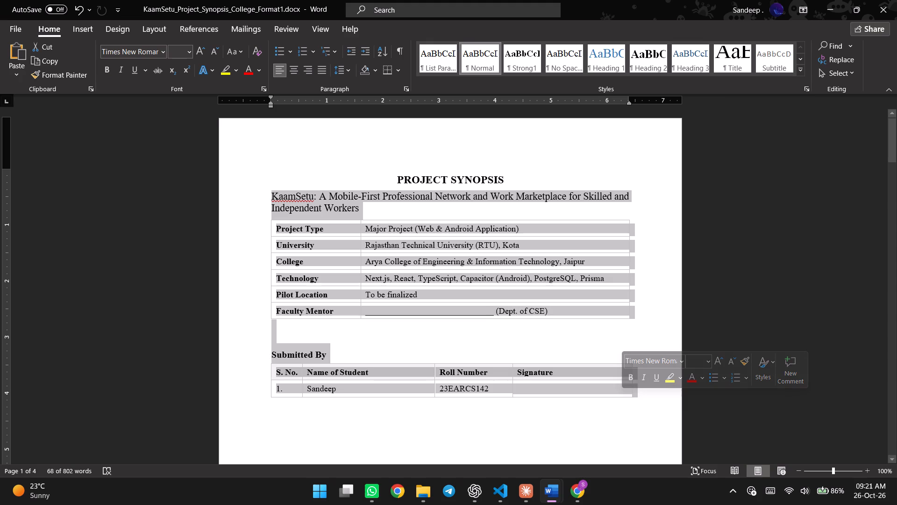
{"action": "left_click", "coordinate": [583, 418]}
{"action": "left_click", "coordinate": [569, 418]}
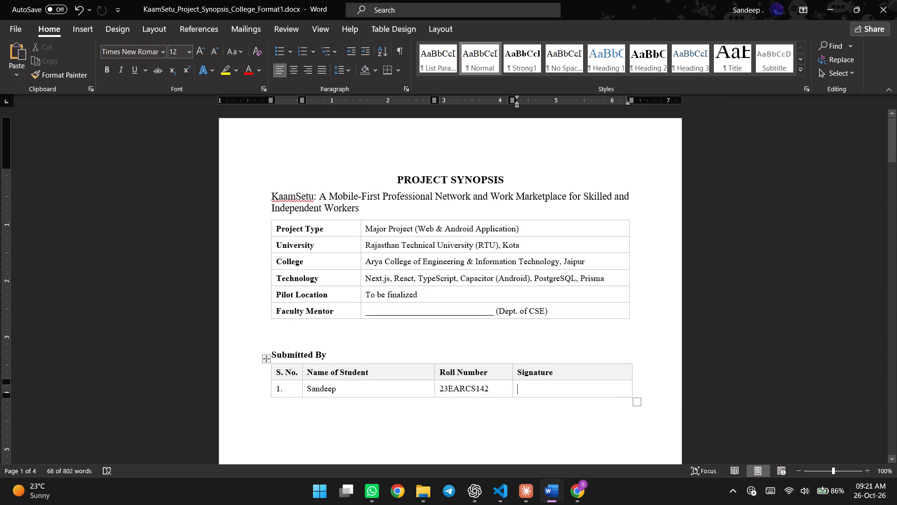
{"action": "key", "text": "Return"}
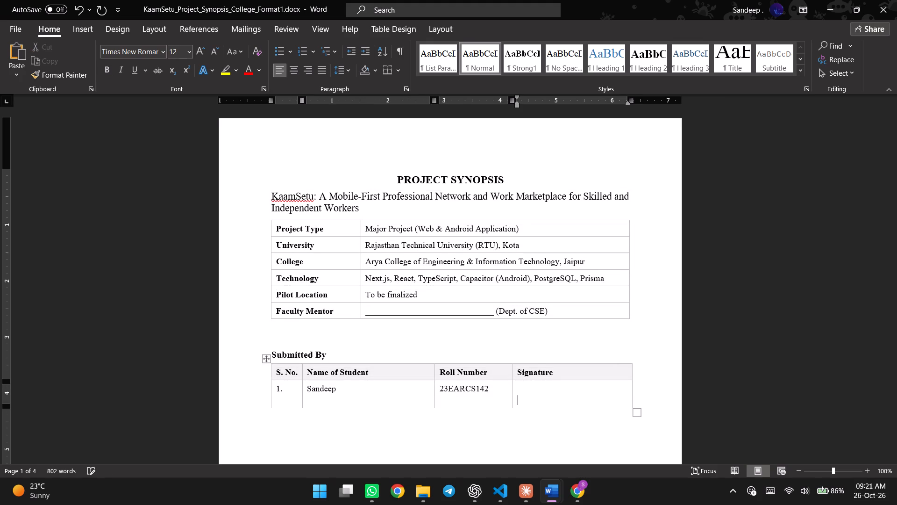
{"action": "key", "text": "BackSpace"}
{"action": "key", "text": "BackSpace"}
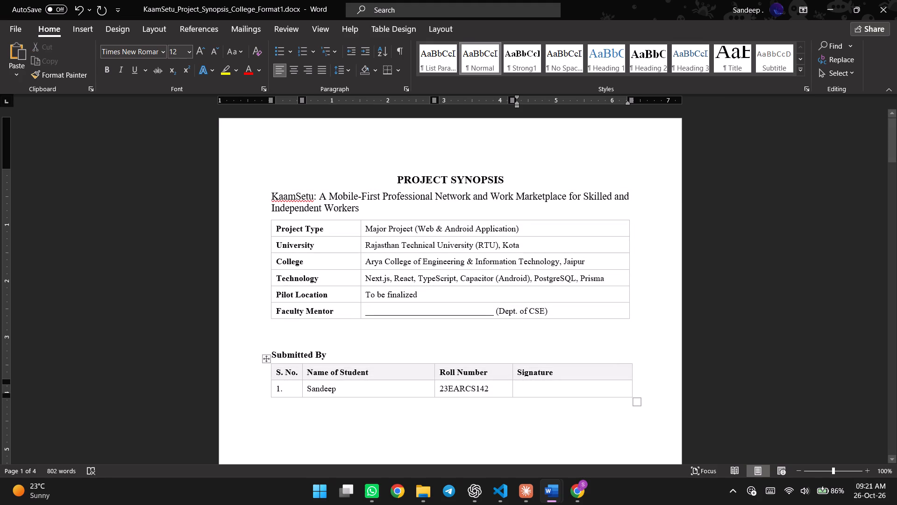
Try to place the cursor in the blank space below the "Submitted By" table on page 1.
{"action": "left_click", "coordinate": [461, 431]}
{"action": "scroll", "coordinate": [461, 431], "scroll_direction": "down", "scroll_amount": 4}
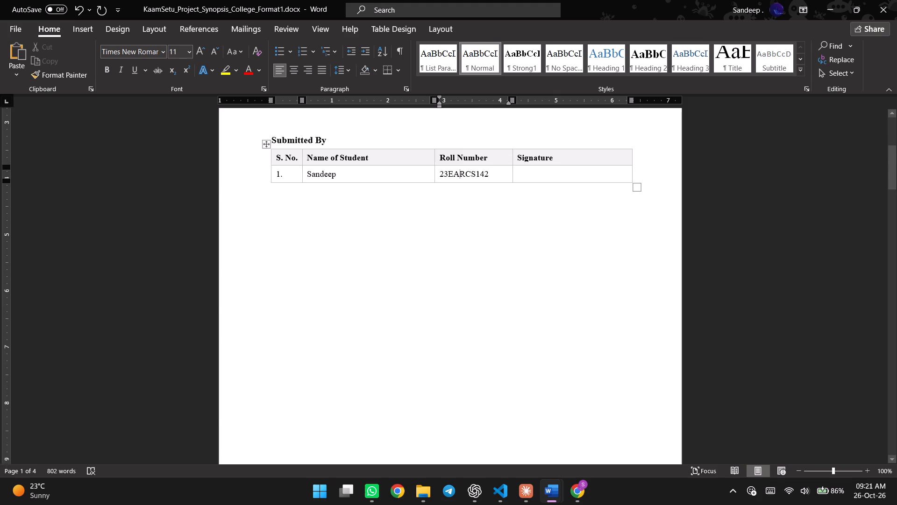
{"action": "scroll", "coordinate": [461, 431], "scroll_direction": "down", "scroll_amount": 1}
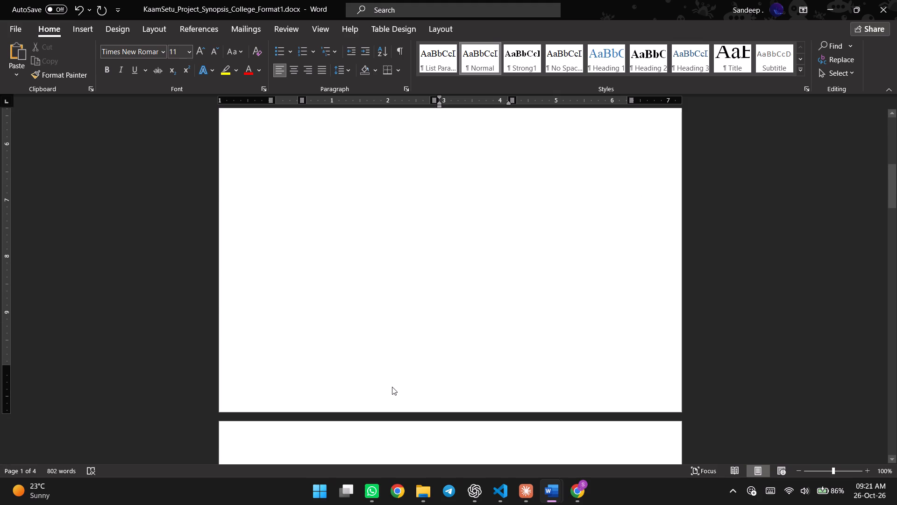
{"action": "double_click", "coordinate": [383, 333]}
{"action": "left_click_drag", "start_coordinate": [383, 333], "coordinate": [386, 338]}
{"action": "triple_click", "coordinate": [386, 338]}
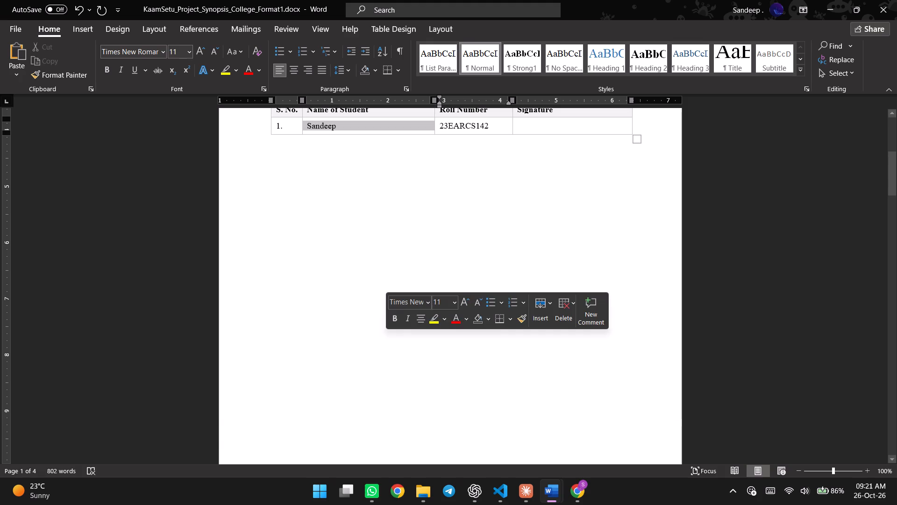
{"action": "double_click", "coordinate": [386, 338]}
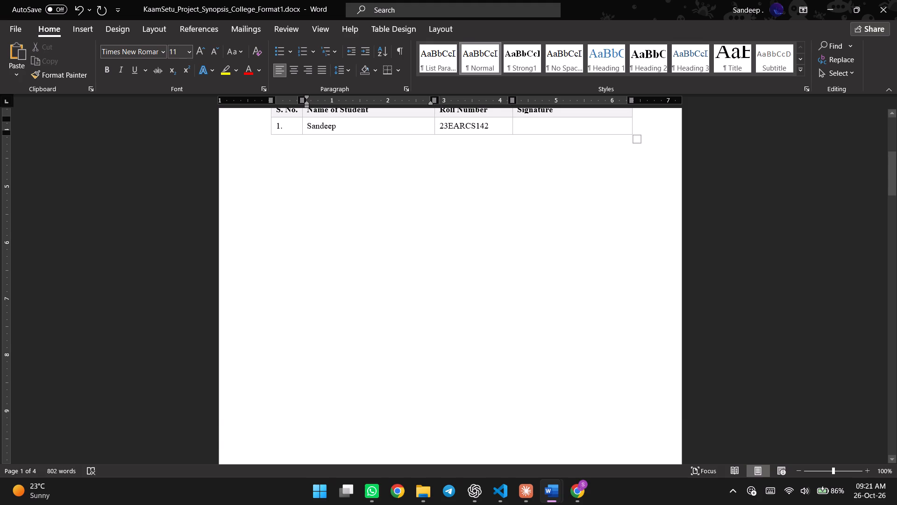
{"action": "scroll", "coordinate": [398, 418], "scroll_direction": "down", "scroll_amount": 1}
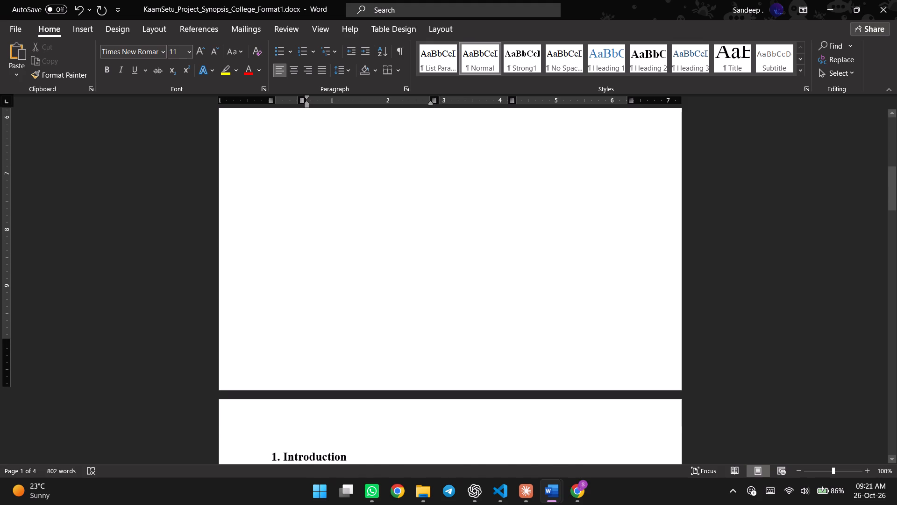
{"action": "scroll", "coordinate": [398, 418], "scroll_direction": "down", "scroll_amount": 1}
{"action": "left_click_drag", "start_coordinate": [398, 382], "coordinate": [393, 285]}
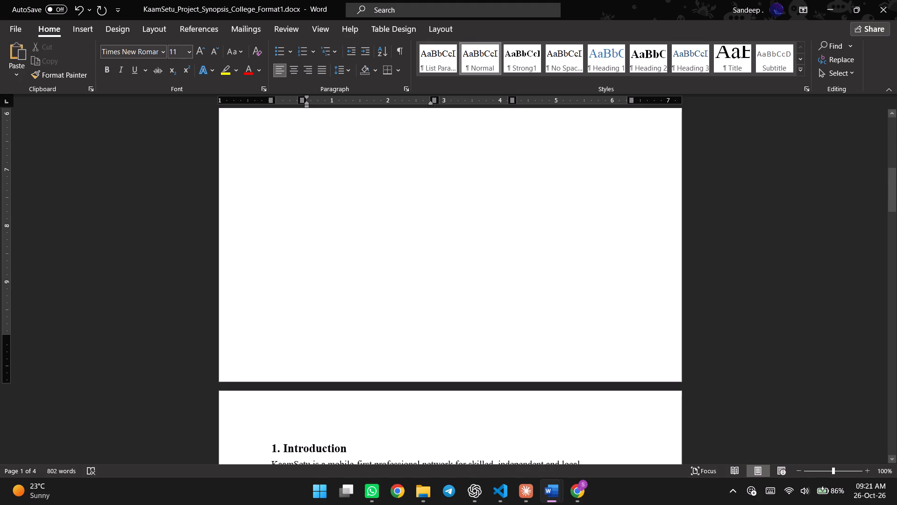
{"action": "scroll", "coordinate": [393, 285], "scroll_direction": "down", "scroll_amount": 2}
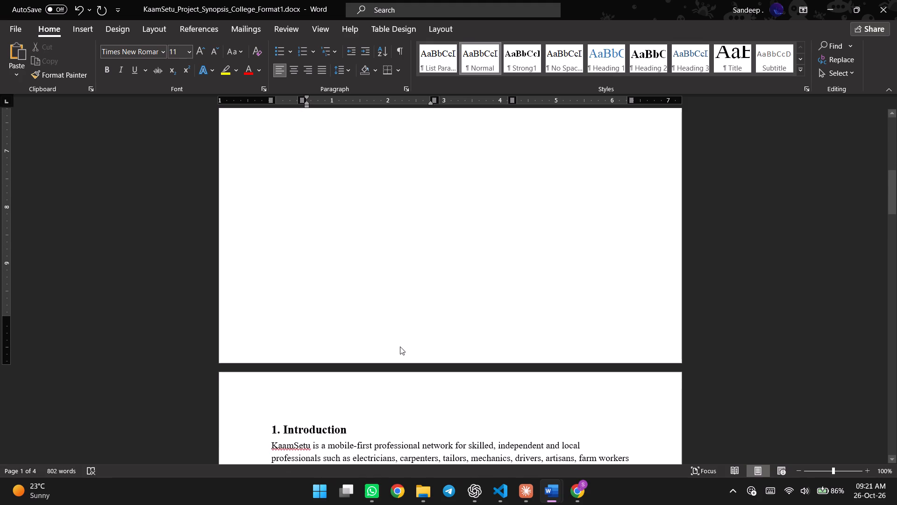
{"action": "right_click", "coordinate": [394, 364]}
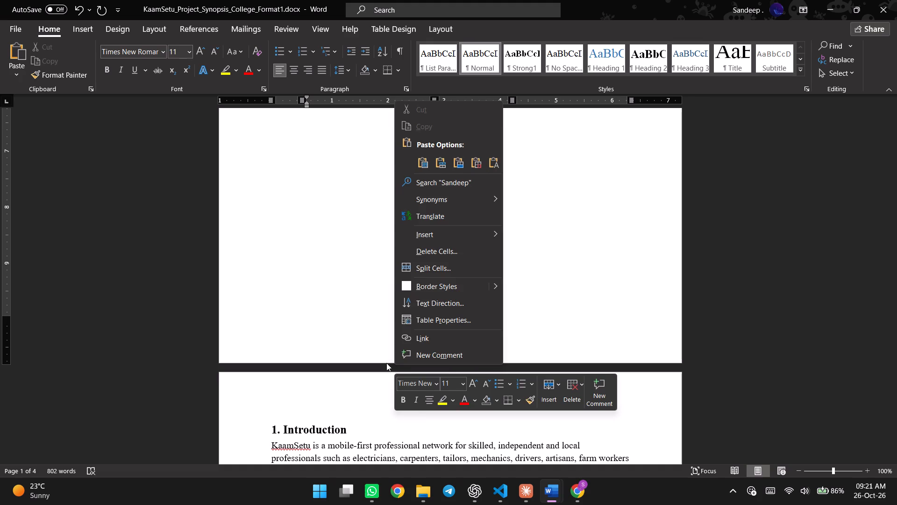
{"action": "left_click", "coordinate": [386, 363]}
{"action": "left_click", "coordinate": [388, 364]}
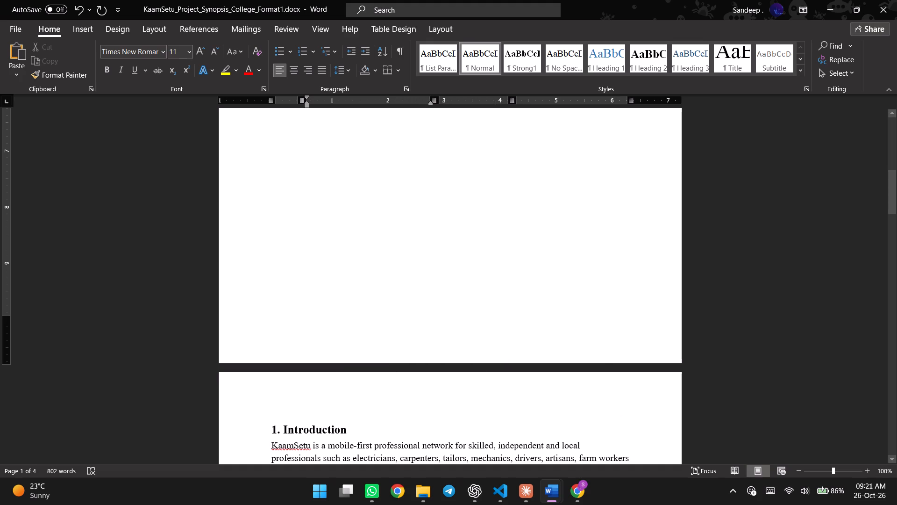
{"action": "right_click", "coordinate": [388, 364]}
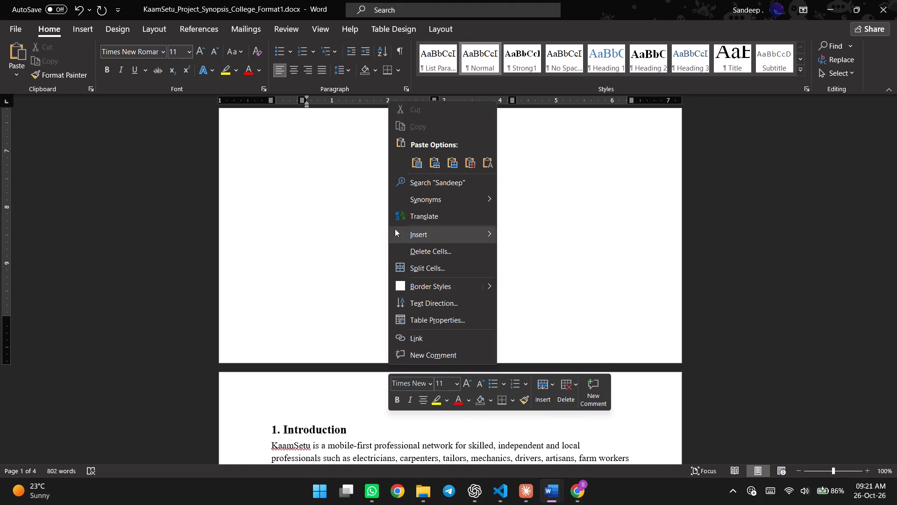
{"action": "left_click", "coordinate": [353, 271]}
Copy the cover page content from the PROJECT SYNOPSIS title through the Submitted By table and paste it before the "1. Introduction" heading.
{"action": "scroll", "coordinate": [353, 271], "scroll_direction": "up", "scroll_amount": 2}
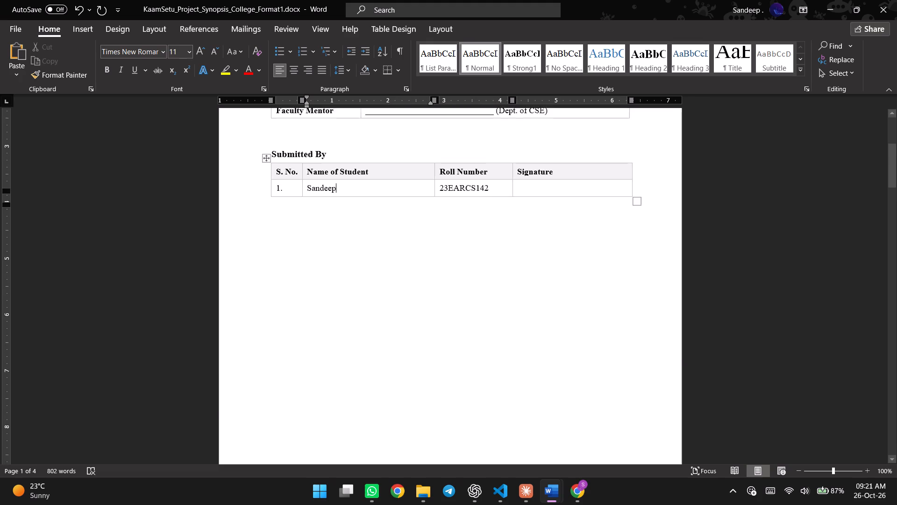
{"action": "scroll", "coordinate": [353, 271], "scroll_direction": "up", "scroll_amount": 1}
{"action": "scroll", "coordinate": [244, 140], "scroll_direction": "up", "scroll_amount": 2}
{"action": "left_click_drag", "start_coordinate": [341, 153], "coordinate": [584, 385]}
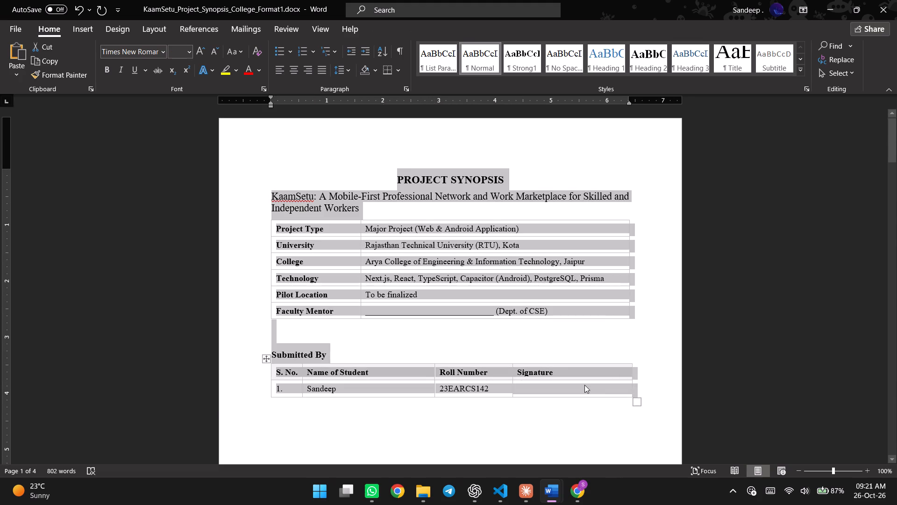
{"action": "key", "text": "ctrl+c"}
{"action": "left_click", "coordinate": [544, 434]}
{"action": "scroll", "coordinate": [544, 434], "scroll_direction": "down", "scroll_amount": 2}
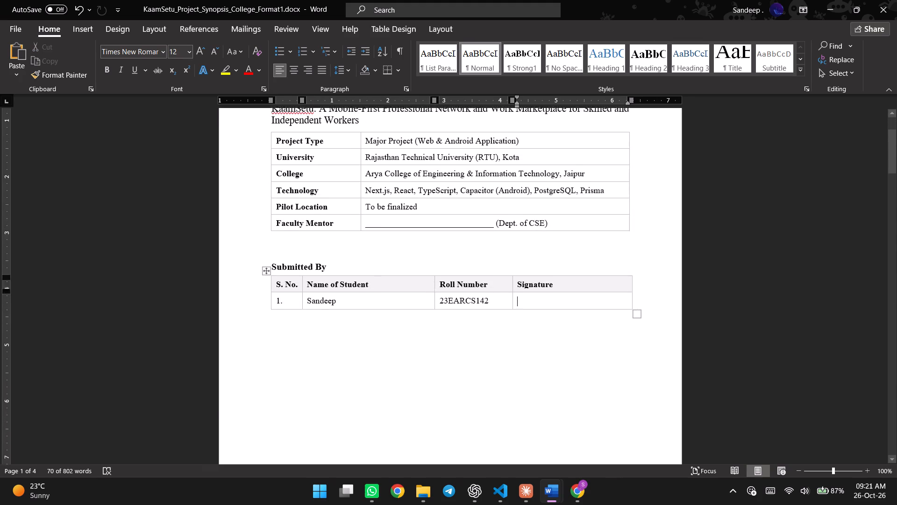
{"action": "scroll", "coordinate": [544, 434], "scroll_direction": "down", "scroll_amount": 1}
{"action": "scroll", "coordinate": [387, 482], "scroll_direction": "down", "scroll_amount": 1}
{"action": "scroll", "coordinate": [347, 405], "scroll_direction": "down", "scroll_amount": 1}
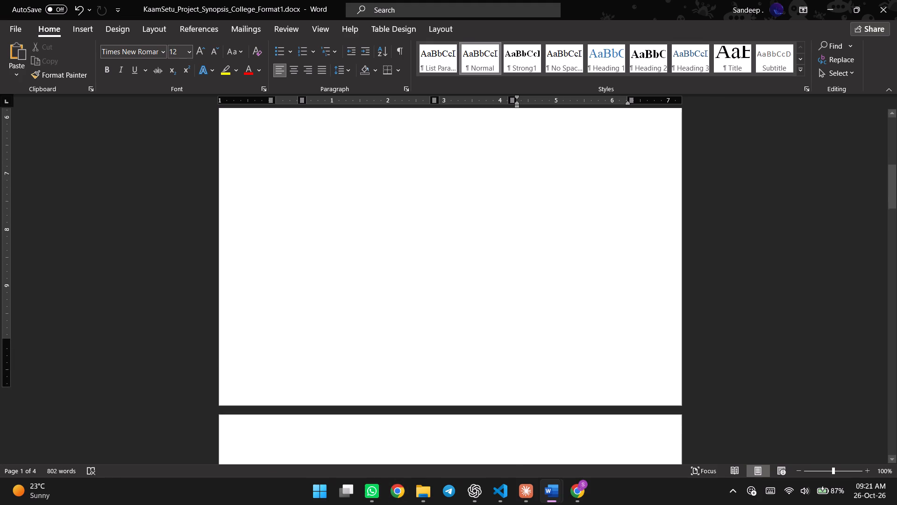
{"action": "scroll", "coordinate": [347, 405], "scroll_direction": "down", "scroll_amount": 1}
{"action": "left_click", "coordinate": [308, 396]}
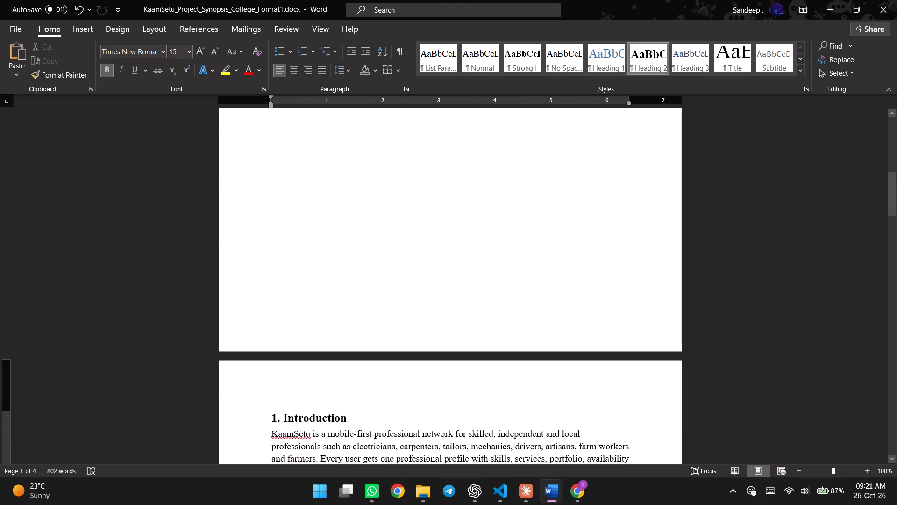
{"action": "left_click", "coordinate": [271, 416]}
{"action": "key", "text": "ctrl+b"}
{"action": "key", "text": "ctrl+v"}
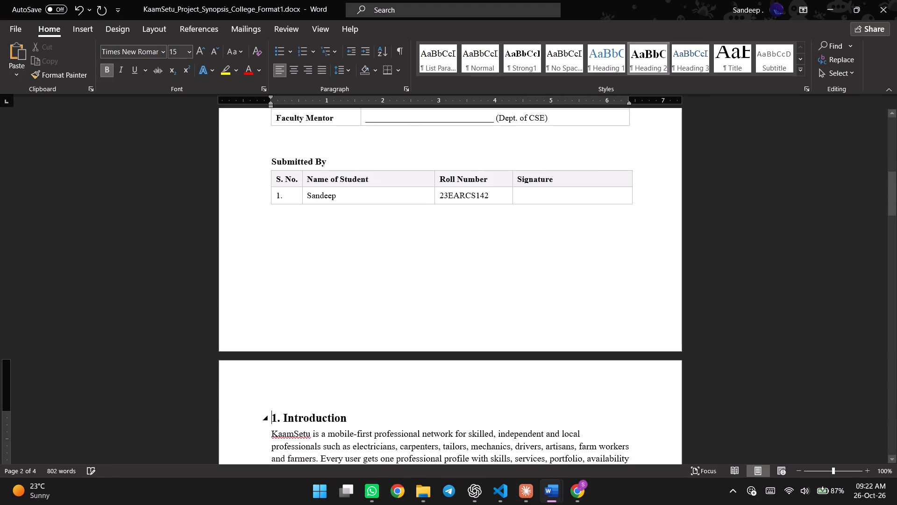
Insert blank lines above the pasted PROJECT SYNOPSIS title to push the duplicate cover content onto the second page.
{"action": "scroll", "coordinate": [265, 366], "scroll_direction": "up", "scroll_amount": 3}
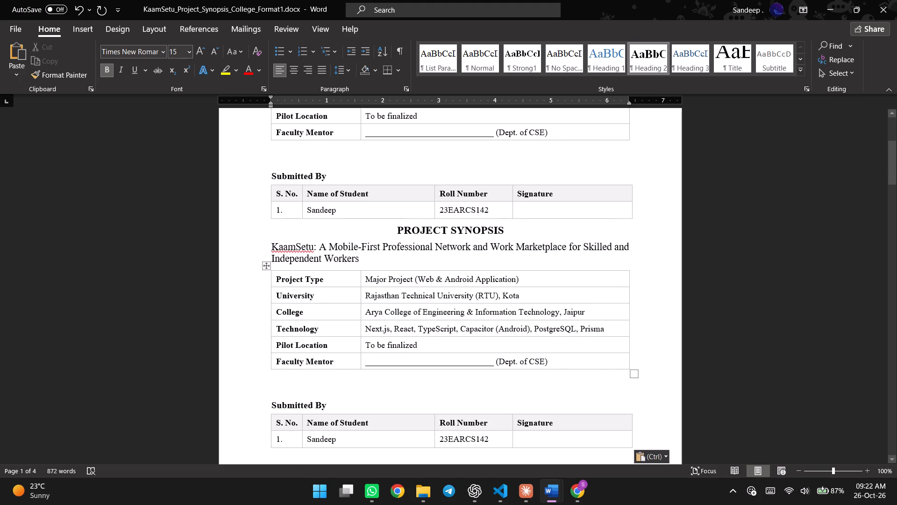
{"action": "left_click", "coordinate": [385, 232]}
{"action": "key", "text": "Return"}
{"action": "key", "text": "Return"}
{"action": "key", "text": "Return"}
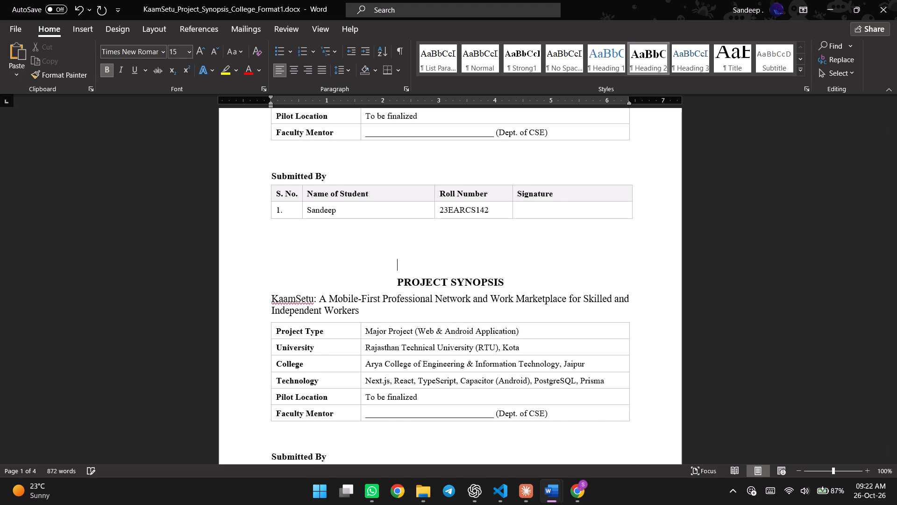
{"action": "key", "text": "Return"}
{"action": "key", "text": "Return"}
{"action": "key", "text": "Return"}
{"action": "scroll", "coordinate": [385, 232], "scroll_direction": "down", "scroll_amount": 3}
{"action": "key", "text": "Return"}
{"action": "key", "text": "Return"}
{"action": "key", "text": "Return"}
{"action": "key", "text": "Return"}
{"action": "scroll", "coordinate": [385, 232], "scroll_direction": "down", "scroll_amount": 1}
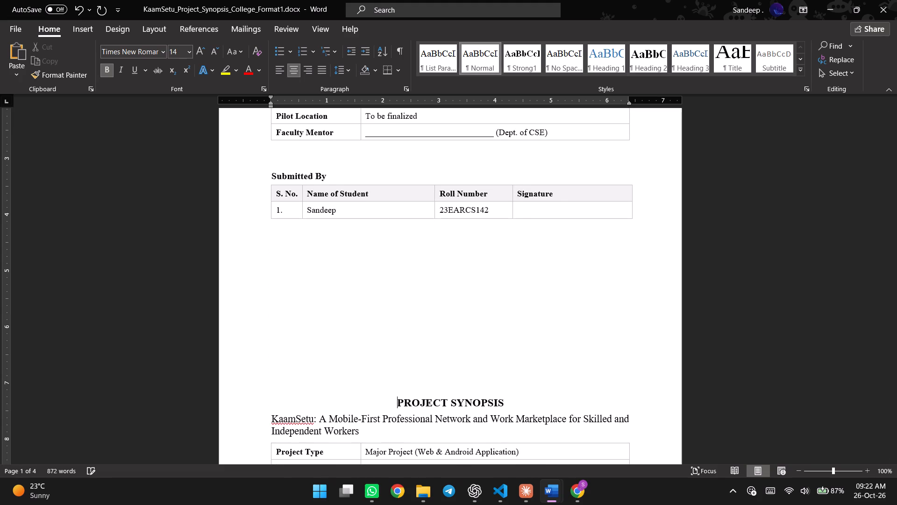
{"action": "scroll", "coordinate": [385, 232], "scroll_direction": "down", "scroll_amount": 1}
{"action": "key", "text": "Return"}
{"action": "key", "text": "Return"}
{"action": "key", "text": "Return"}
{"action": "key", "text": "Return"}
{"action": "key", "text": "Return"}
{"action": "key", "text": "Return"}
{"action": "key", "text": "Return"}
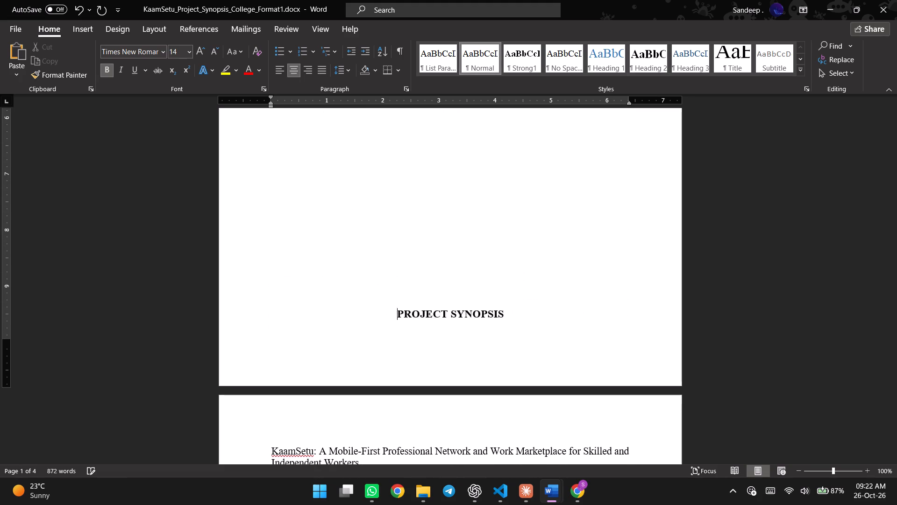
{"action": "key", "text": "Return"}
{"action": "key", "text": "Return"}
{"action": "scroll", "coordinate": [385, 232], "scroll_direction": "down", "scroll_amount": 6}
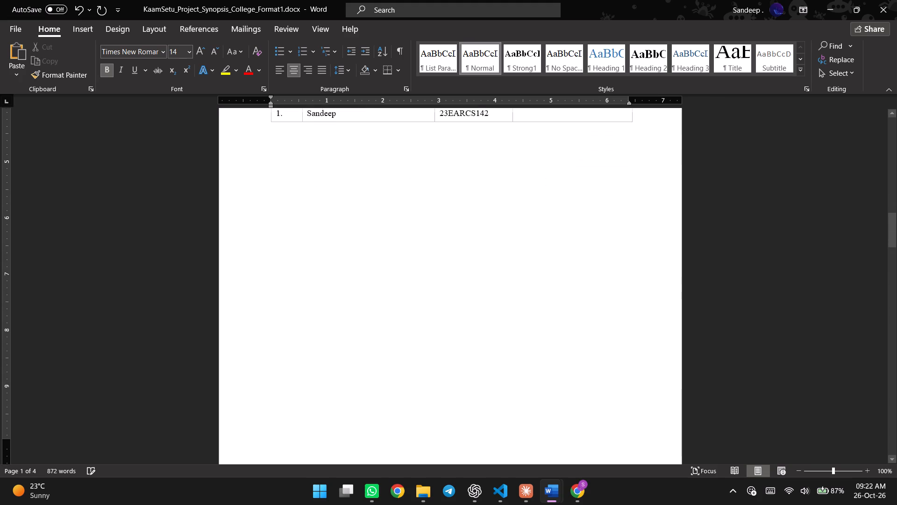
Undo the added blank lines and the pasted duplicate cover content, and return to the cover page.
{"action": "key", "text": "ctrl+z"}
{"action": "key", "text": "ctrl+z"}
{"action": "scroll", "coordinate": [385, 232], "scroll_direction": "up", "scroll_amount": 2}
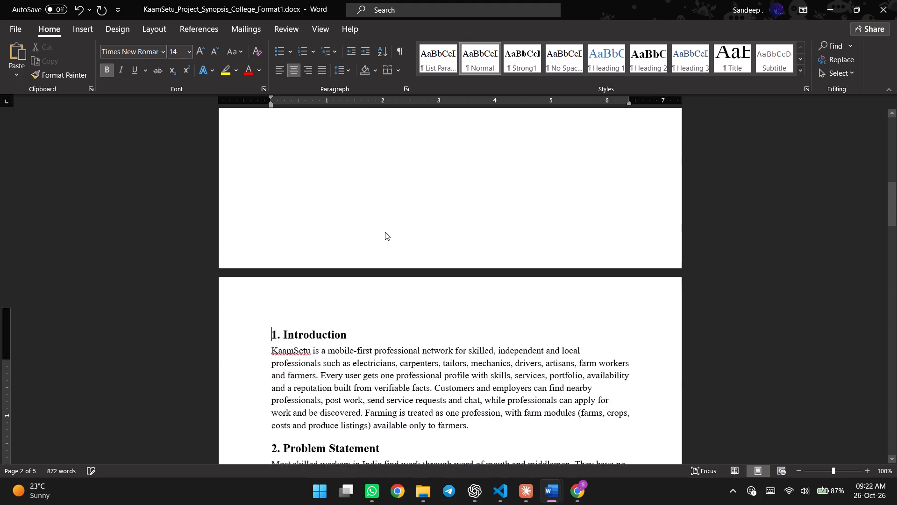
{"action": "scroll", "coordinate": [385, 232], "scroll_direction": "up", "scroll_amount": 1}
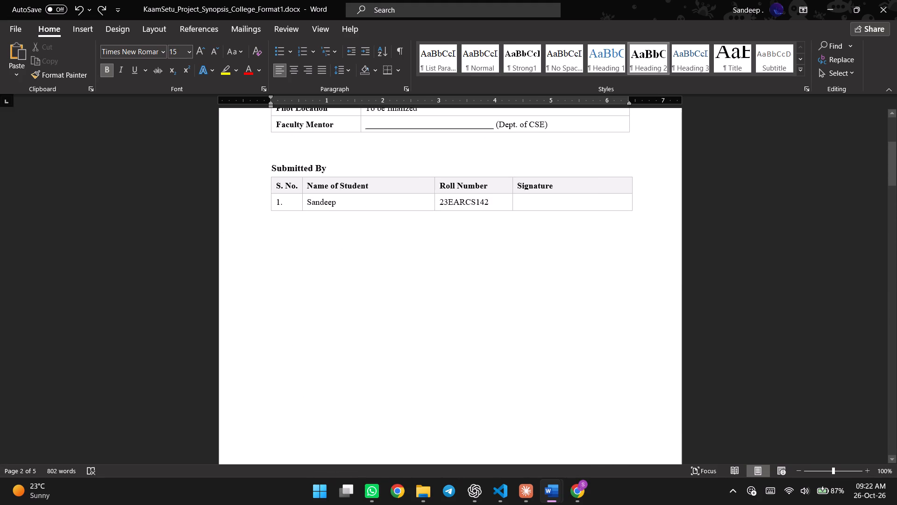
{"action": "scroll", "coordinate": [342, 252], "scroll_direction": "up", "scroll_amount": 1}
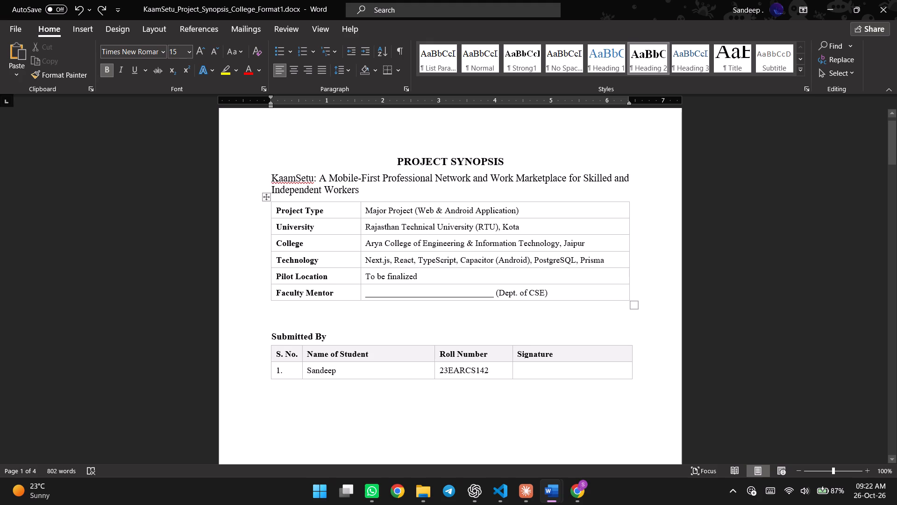
Examine the overall page layout of the synopsis at different zoom levels, comparing the cover page with the Introduction page.
{"action": "scroll", "coordinate": [342, 252], "scroll_direction": "down", "scroll_amount": 5, "text": "ctrl"}
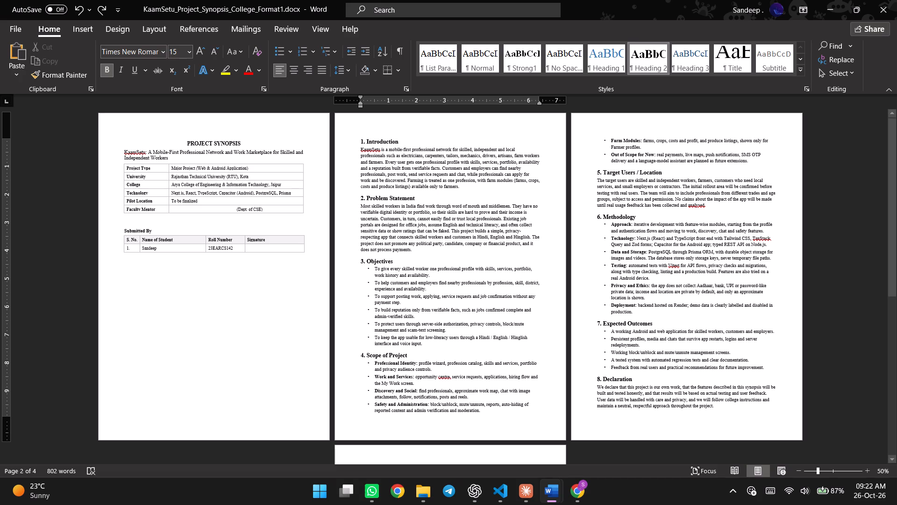
{"action": "scroll", "coordinate": [374, 167], "scroll_direction": "up", "scroll_amount": 5, "text": "ctrl"}
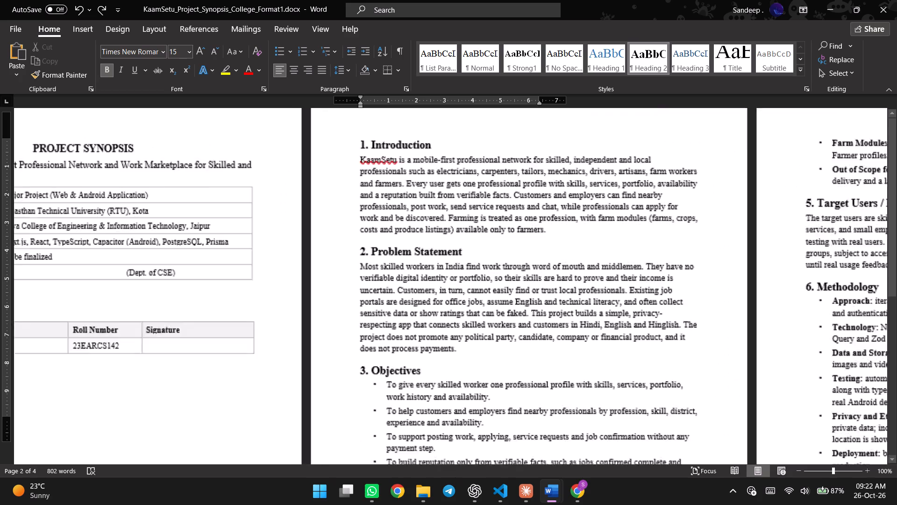
{"action": "scroll", "coordinate": [374, 167], "scroll_direction": "up", "scroll_amount": 7, "text": "ctrl"}
{"action": "scroll", "coordinate": [374, 167], "scroll_direction": "down", "scroll_amount": 5, "text": "ctrl"}
{"action": "scroll", "coordinate": [374, 167], "scroll_direction": "up", "scroll_amount": 6}
{"action": "scroll", "coordinate": [374, 167], "scroll_direction": "down", "scroll_amount": 2, "text": "ctrl"}
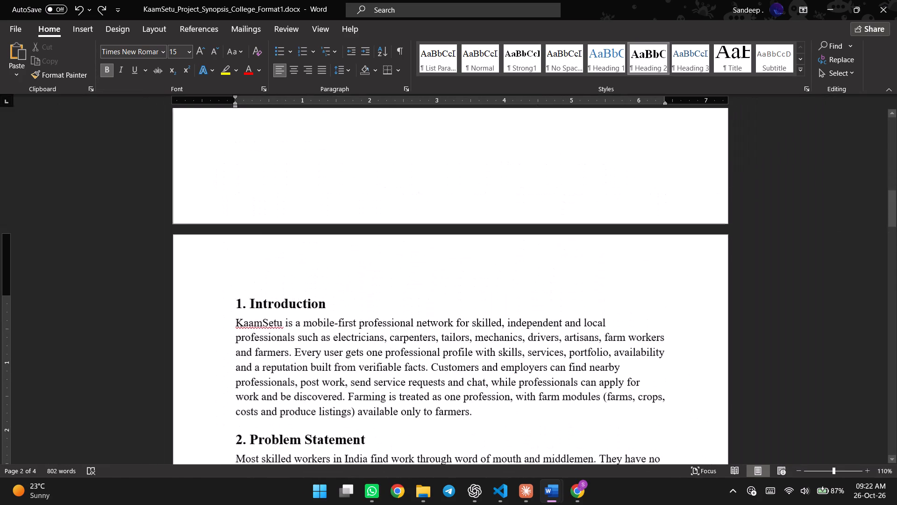
{"action": "scroll", "coordinate": [374, 167], "scroll_direction": "down", "scroll_amount": 1, "text": "ctrl"}
{"action": "scroll", "coordinate": [374, 167], "scroll_direction": "up", "scroll_amount": 5}
{"action": "scroll", "coordinate": [374, 167], "scroll_direction": "down", "scroll_amount": 1}
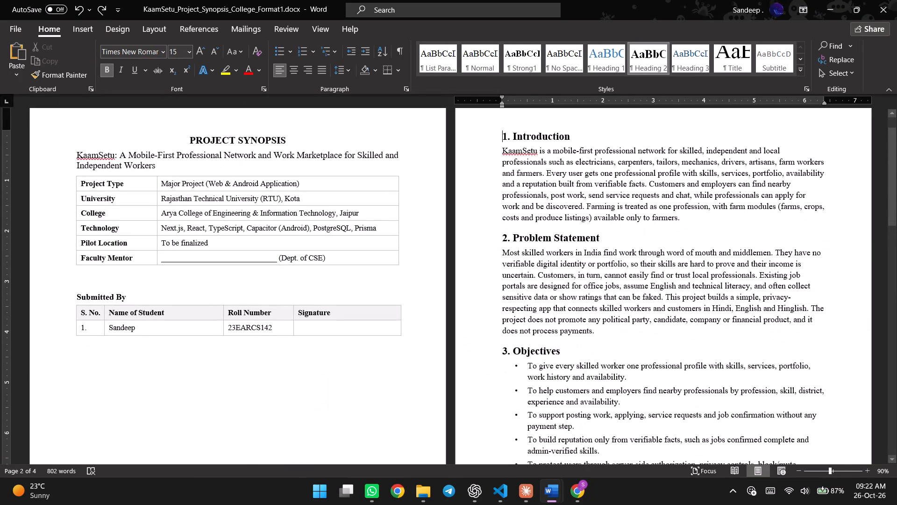
{"action": "scroll", "coordinate": [374, 167], "scroll_direction": "down", "scroll_amount": 1}
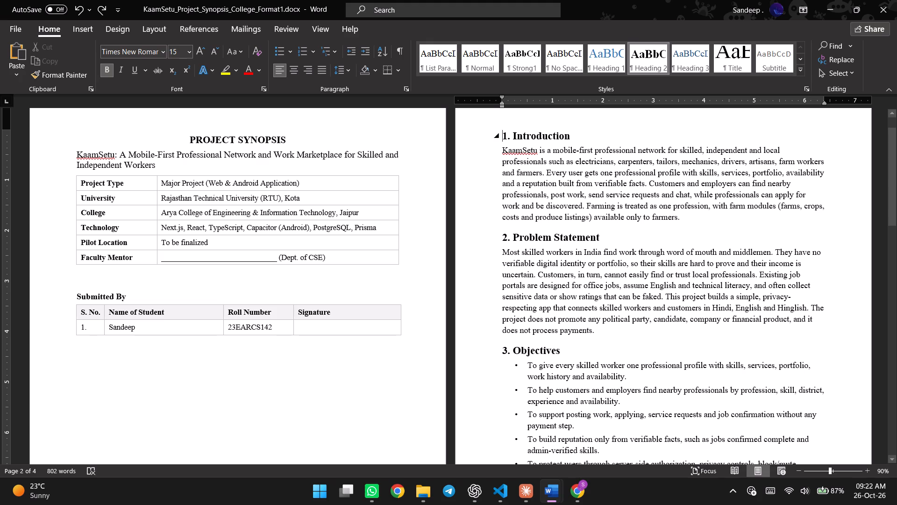
Copy everything from the "1. Introduction" heading through the signature table on the last page.
{"action": "left_click_drag", "start_coordinate": [501, 132], "coordinate": [842, 502]}
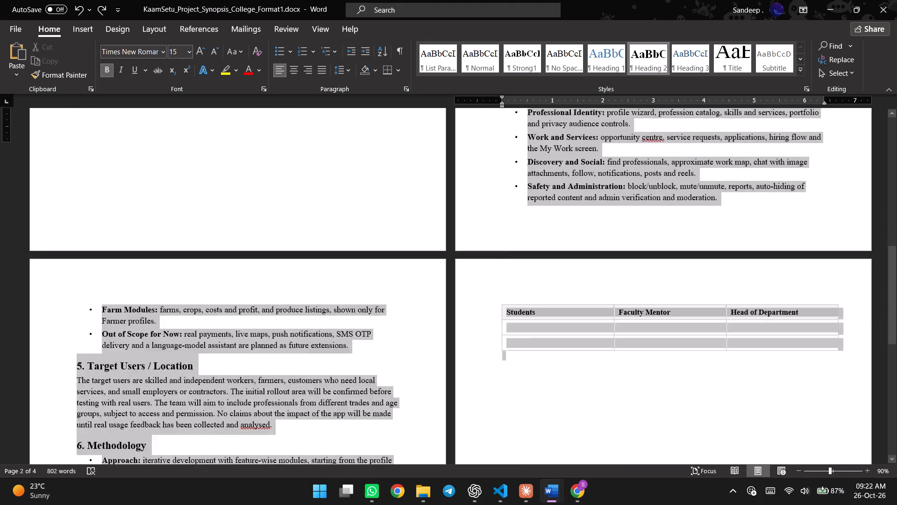
{"action": "left_click_drag", "start_coordinate": [842, 502], "coordinate": [822, 449]}
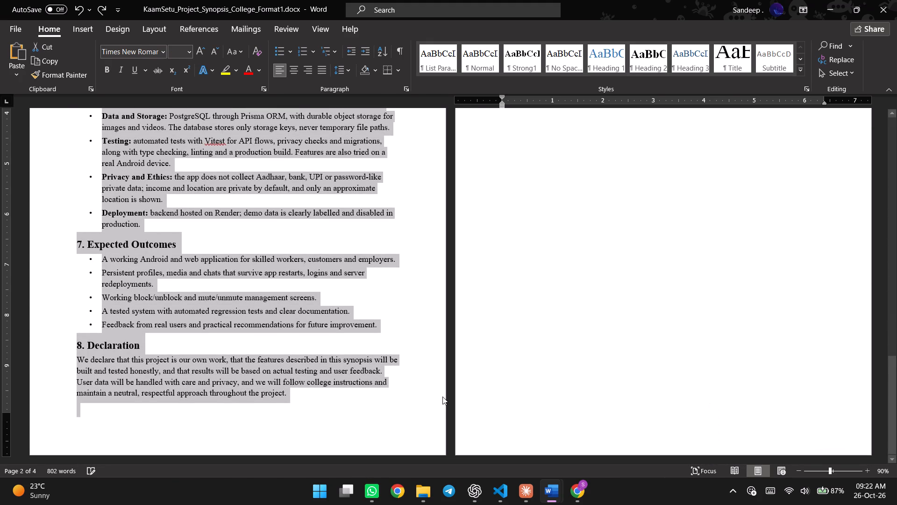
{"action": "key", "text": "ctrl+c"}
Add one empty row at the bottom of the "Submitted By" table, without extra blank lines in it.
{"action": "scroll", "coordinate": [442, 397], "scroll_direction": "up", "scroll_amount": 7}
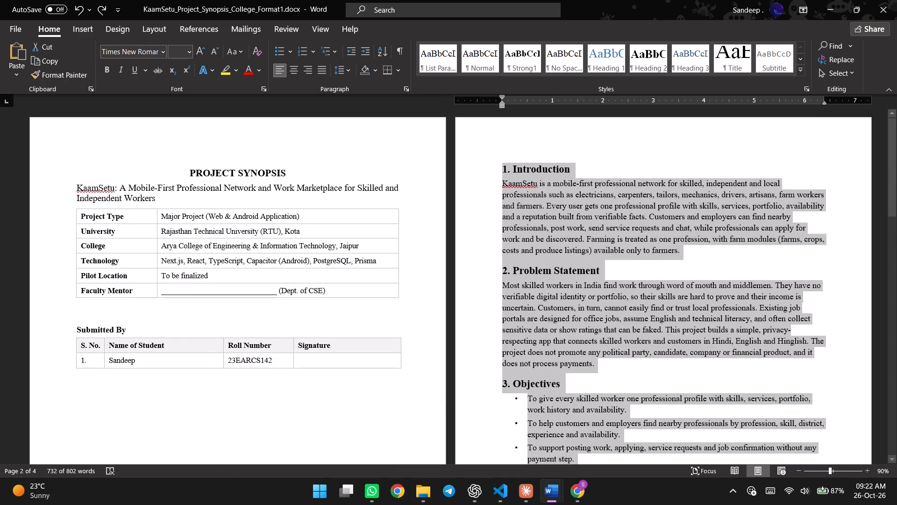
{"action": "left_click", "coordinate": [401, 380]}
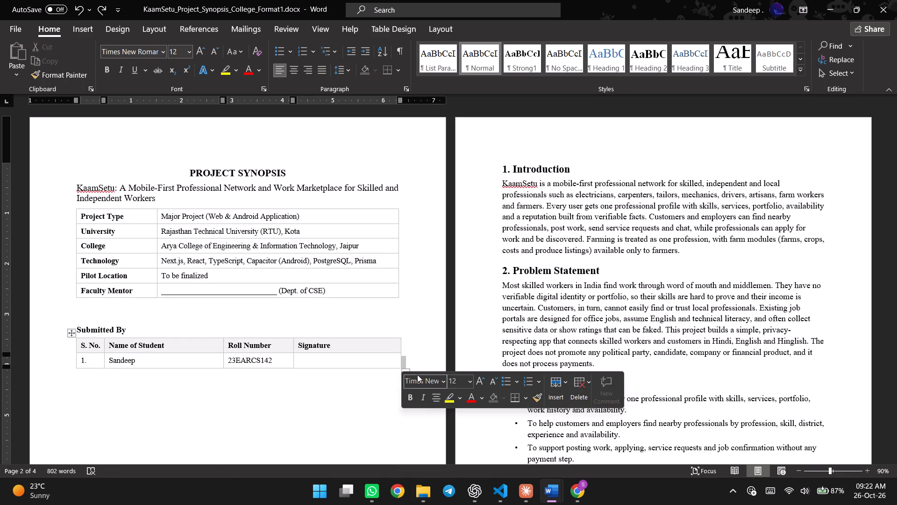
{"action": "left_click", "coordinate": [427, 363]}
{"action": "left_click", "coordinate": [418, 361]}
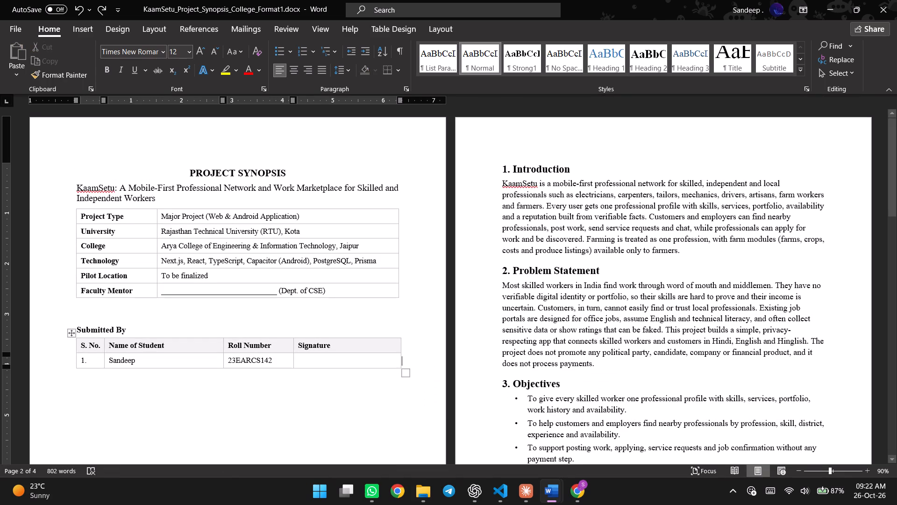
{"action": "key", "text": "Return"}
{"action": "key", "text": "Return"}
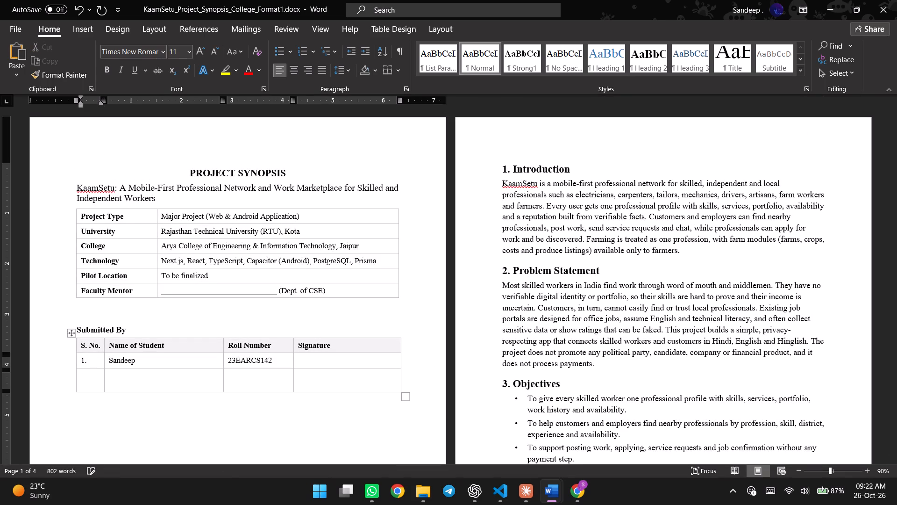
{"action": "key", "text": "BackSpace"}
{"action": "key", "text": "BackSpace"}
Clear the formatting of the empty Signature cell in the "Submitted By" table's last row and set its font size to 14.
{"action": "scroll", "coordinate": [418, 361], "scroll_direction": "down", "scroll_amount": 2}
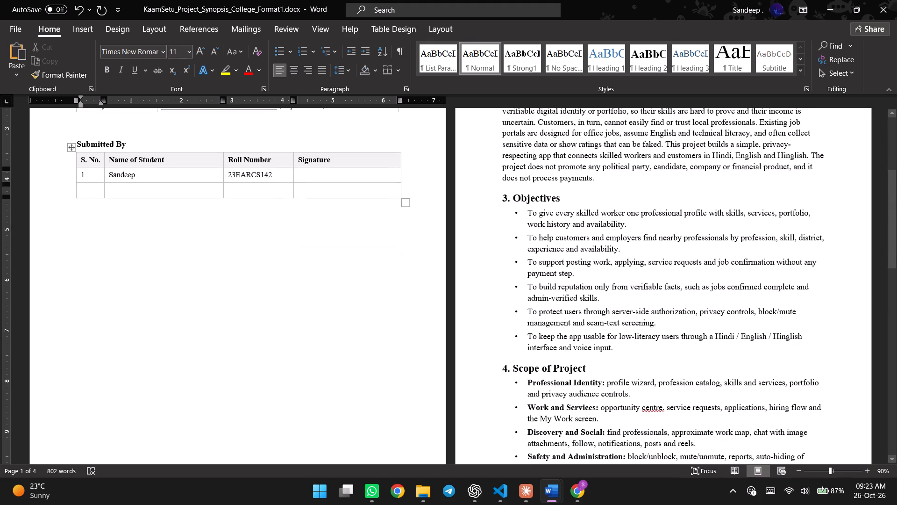
{"action": "left_click", "coordinate": [85, 243]}
{"action": "left_click", "coordinate": [407, 204]}
{"action": "left_click", "coordinate": [393, 217]}
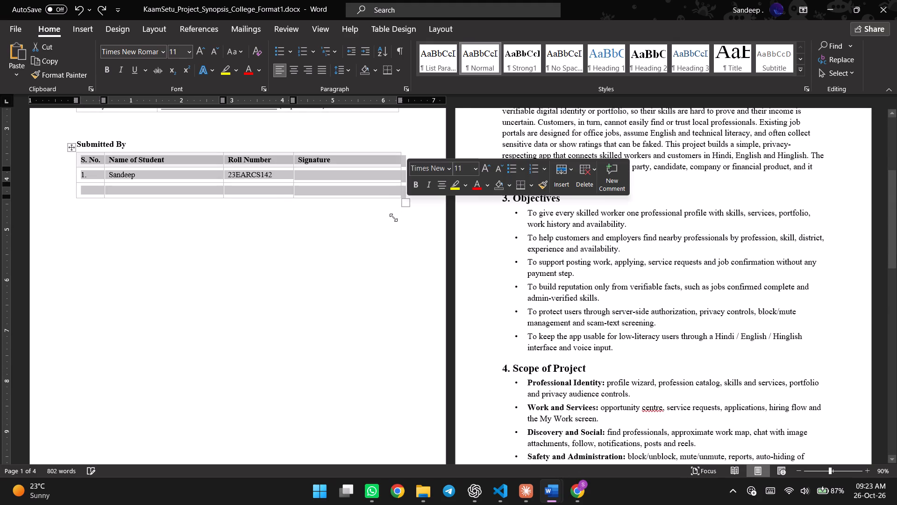
{"action": "left_click", "coordinate": [254, 48]}
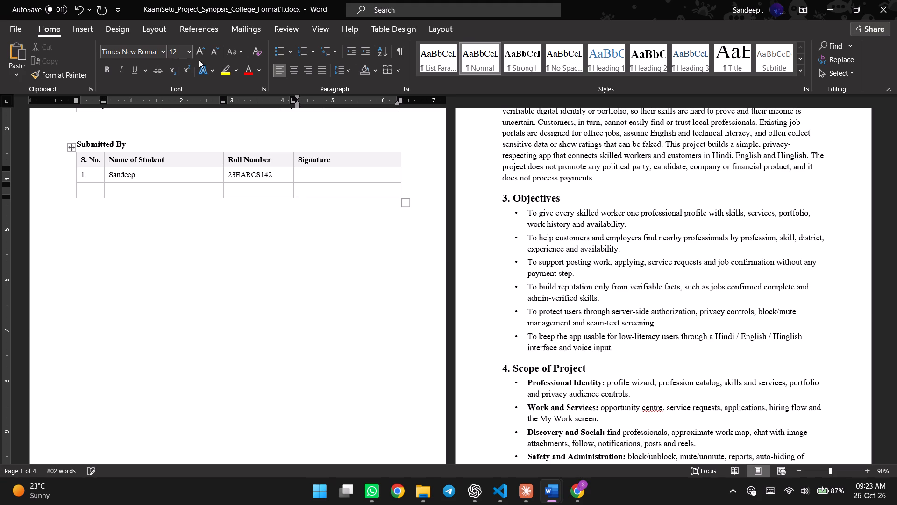
{"action": "left_click", "coordinate": [202, 54]}
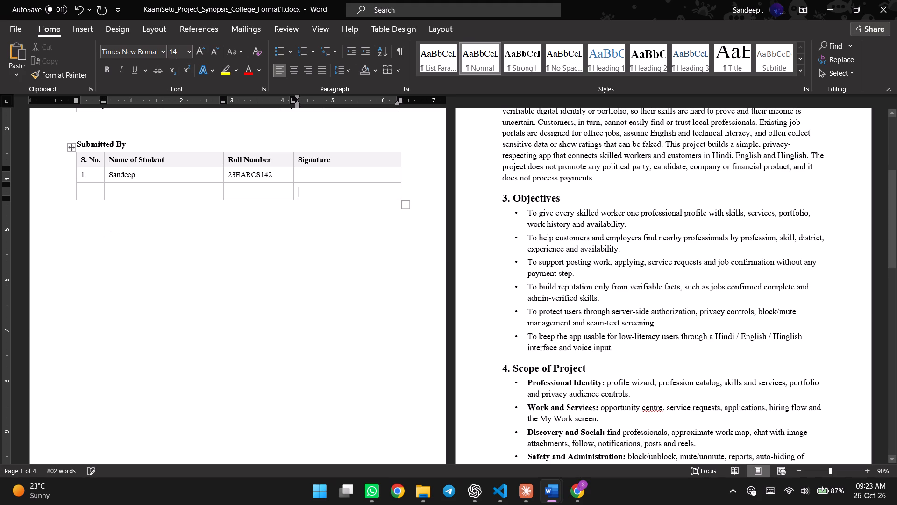
Shift the "Submitted By" table to the right and move it back to the page margin beneath its heading.
{"action": "left_click_drag", "start_coordinate": [76, 231], "coordinate": [245, 307]}
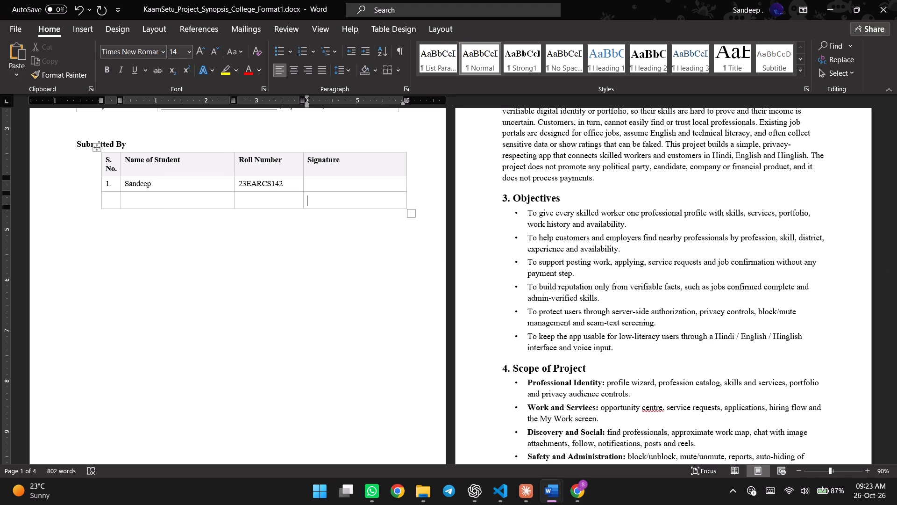
{"action": "scroll", "coordinate": [245, 307], "scroll_direction": "up", "scroll_amount": 1}
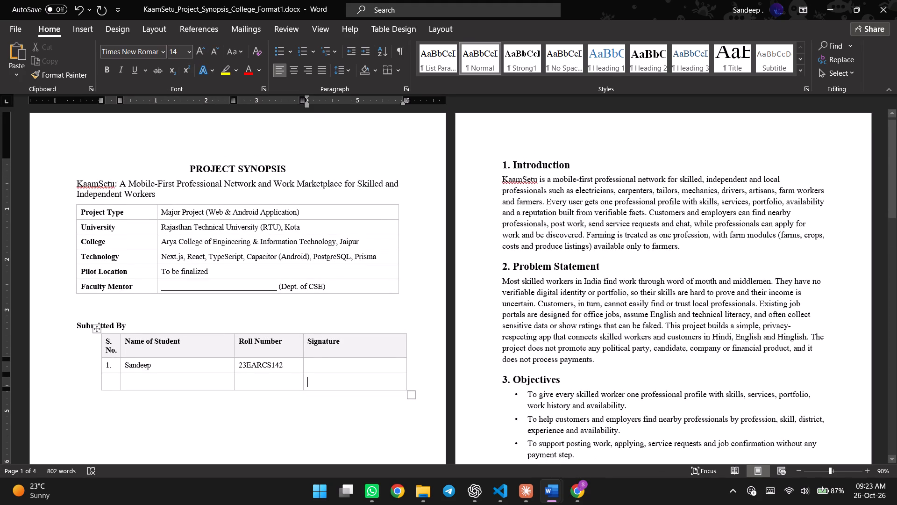
{"action": "left_click_drag", "start_coordinate": [96, 332], "coordinate": [73, 337]}
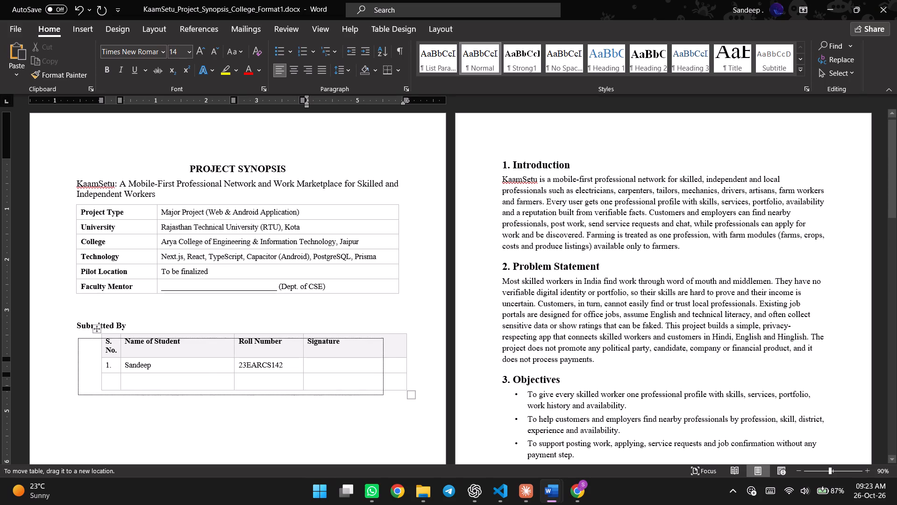
{"action": "left_click_drag", "start_coordinate": [73, 337], "coordinate": [71, 337]}
{"action": "left_click", "coordinate": [400, 336]}
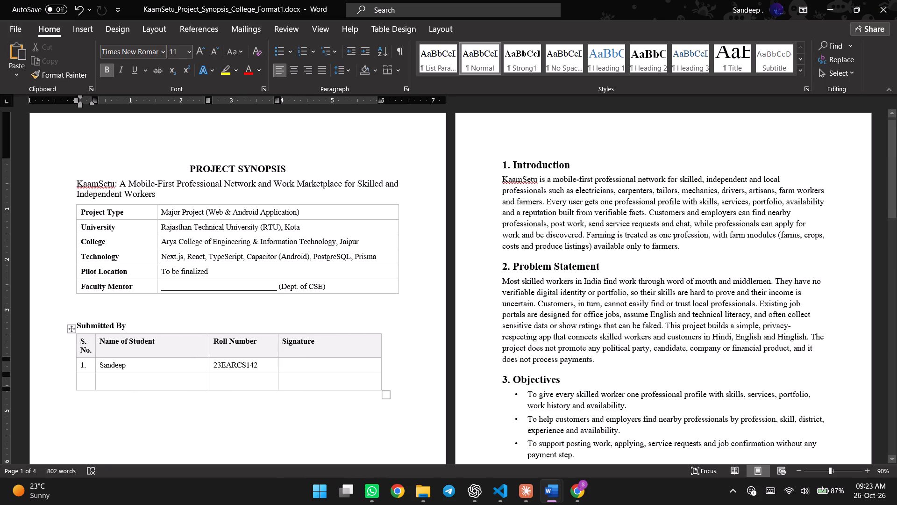
Apply table of contents Level 1 at the end of the "Submitted By" table's last row.
{"action": "left_click", "coordinate": [422, 379]}
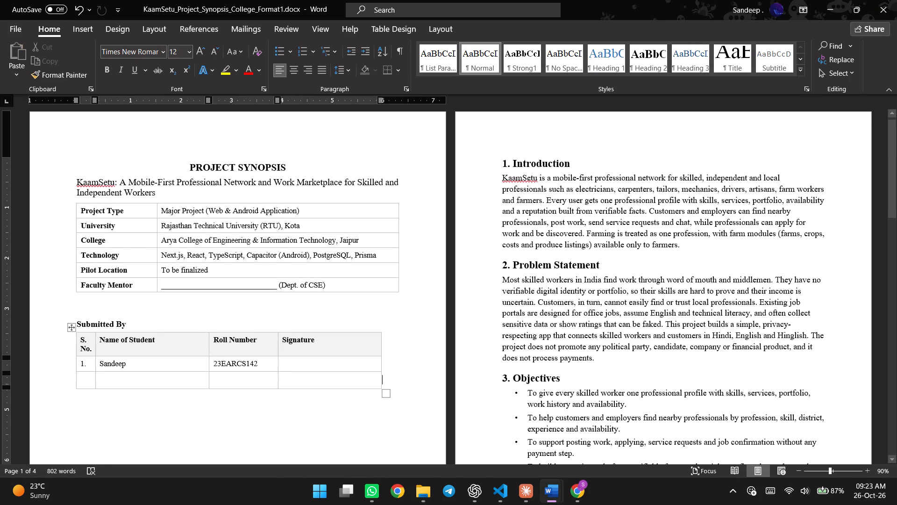
{"action": "scroll", "coordinate": [339, 431], "scroll_direction": "down", "scroll_amount": 1}
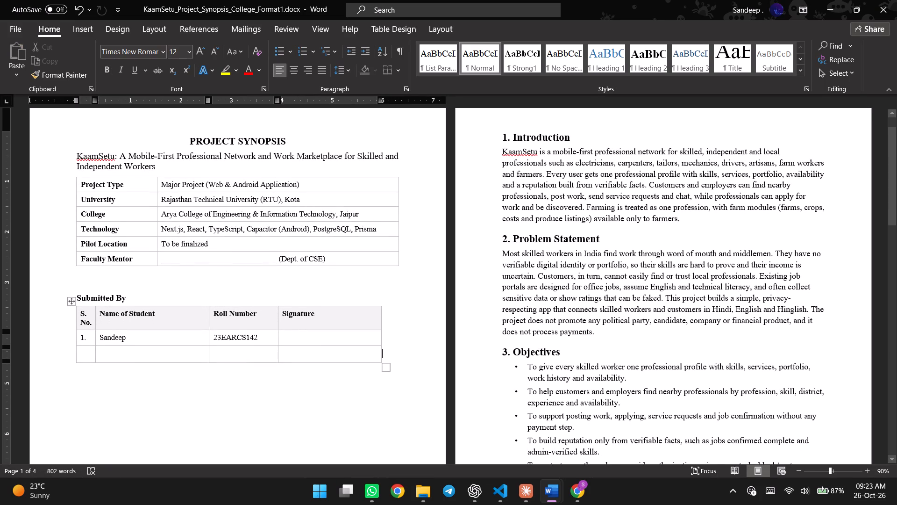
{"action": "scroll", "coordinate": [236, 317], "scroll_direction": "down", "scroll_amount": 1}
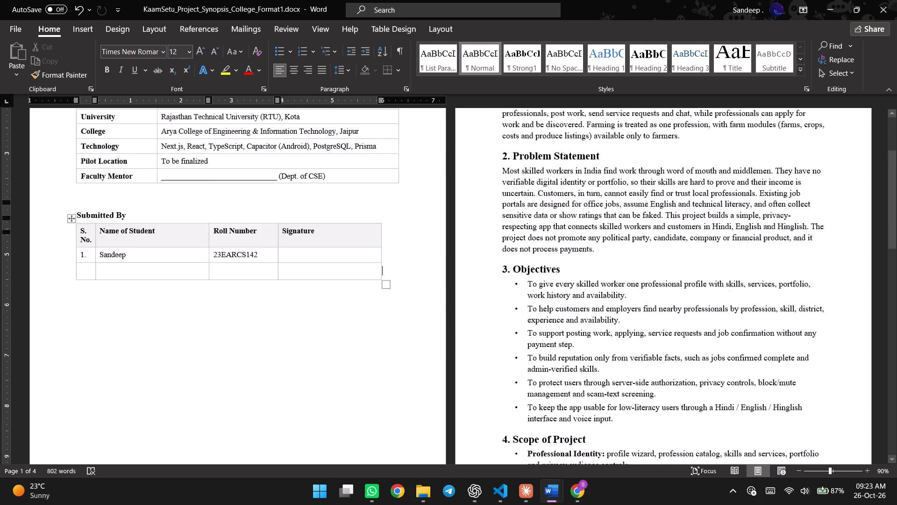
{"action": "scroll", "coordinate": [236, 317], "scroll_direction": "down", "scroll_amount": 1}
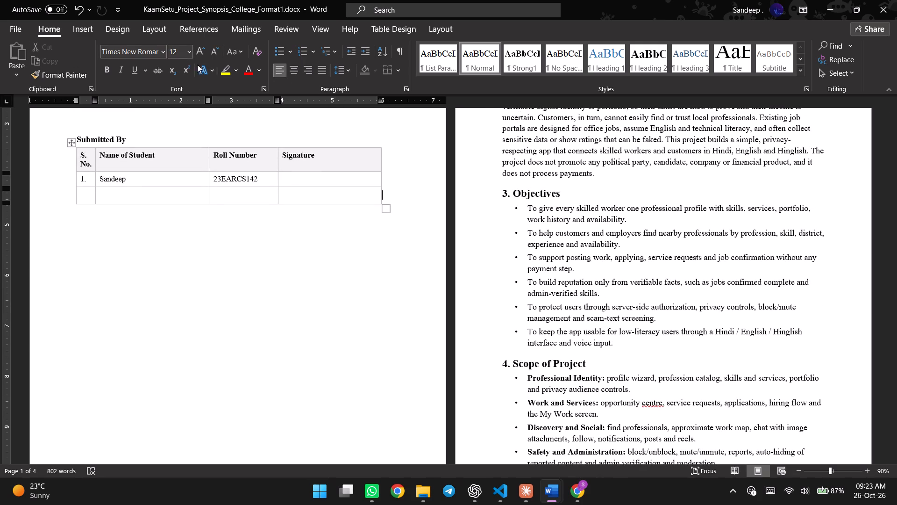
{"action": "left_click", "coordinate": [92, 30]}
{"action": "left_click", "coordinate": [127, 29]}
{"action": "left_click", "coordinate": [165, 30]}
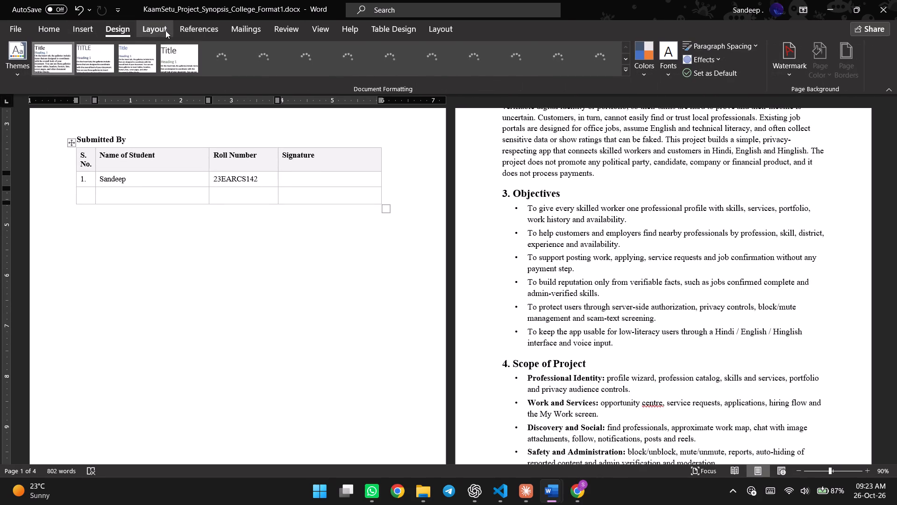
{"action": "left_click", "coordinate": [214, 30]}
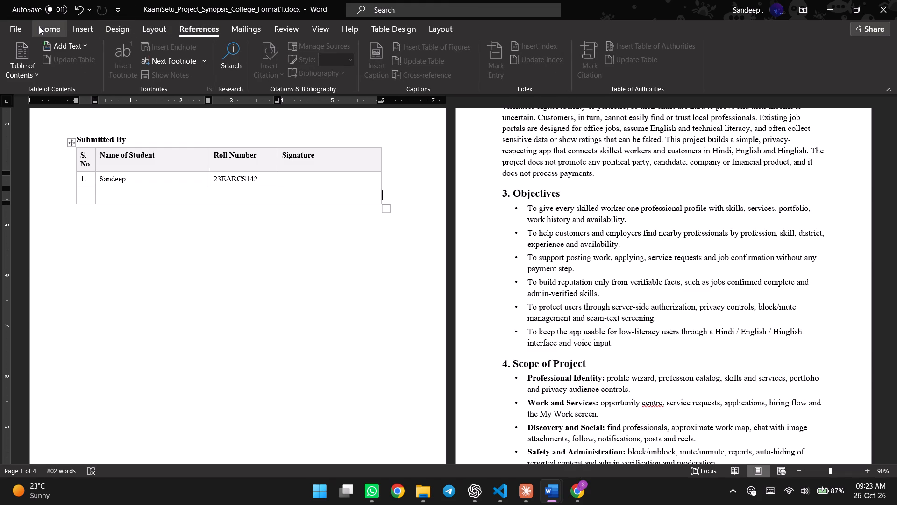
{"action": "left_click", "coordinate": [54, 42]}
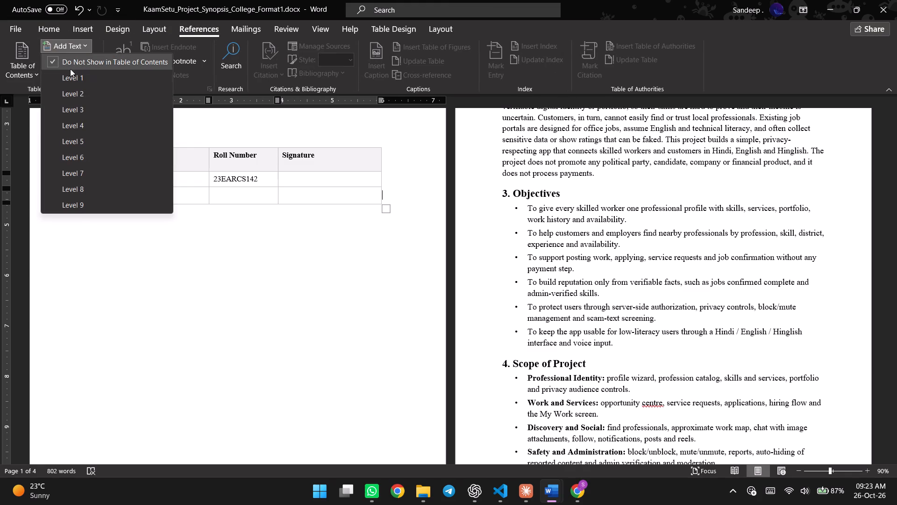
{"action": "left_click", "coordinate": [72, 76]}
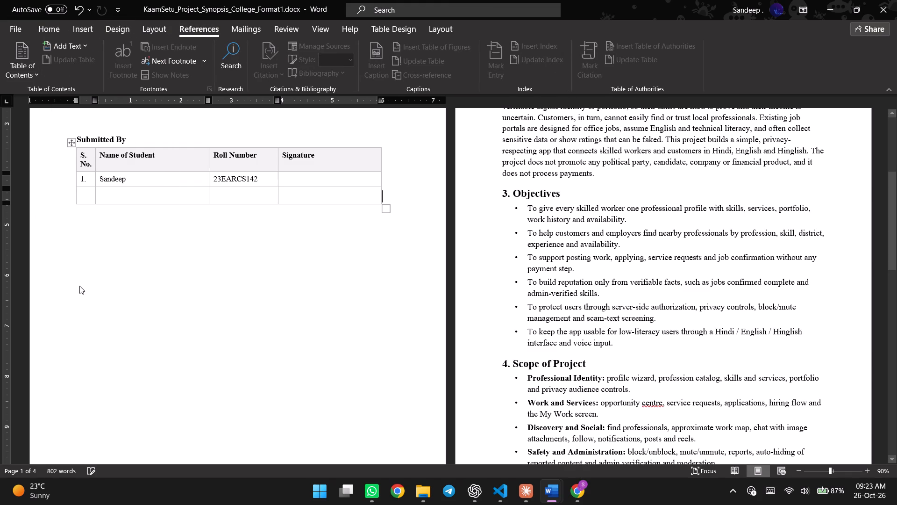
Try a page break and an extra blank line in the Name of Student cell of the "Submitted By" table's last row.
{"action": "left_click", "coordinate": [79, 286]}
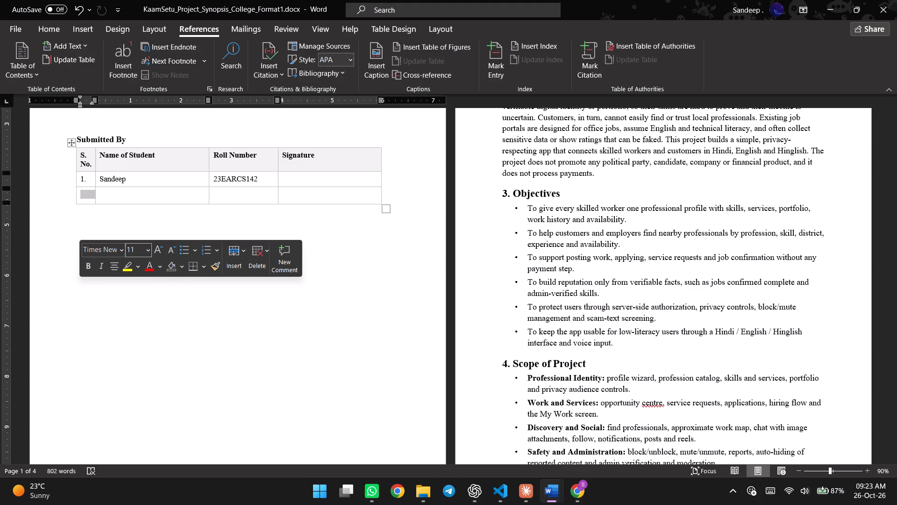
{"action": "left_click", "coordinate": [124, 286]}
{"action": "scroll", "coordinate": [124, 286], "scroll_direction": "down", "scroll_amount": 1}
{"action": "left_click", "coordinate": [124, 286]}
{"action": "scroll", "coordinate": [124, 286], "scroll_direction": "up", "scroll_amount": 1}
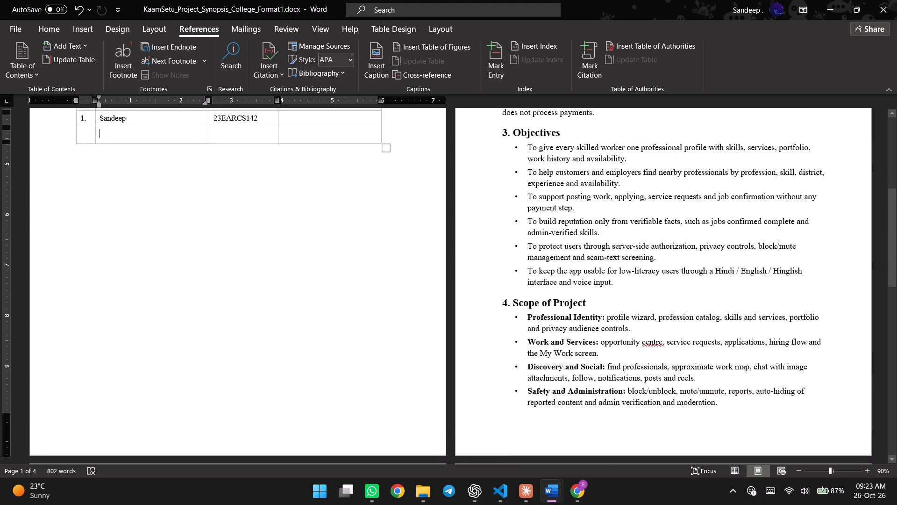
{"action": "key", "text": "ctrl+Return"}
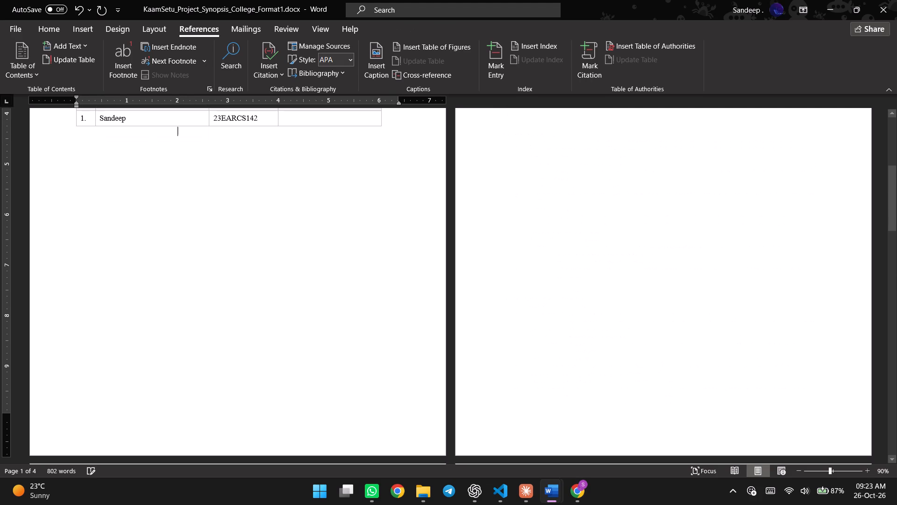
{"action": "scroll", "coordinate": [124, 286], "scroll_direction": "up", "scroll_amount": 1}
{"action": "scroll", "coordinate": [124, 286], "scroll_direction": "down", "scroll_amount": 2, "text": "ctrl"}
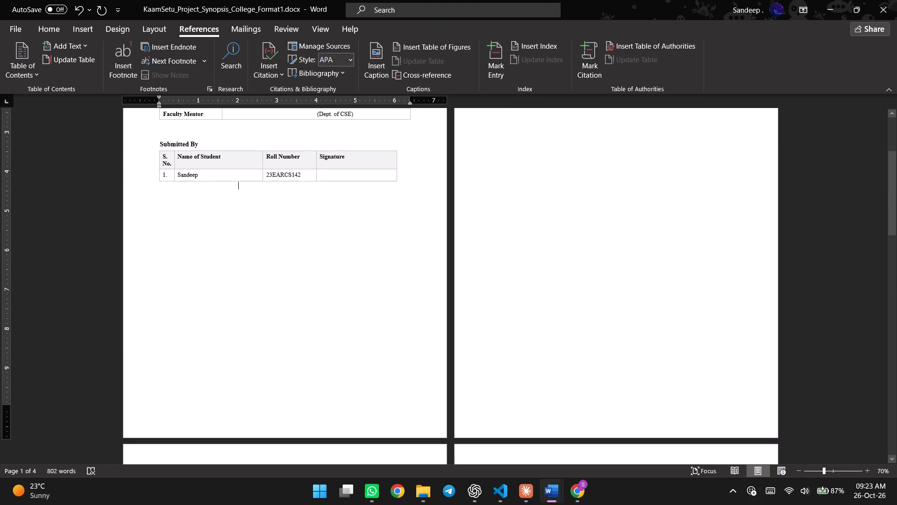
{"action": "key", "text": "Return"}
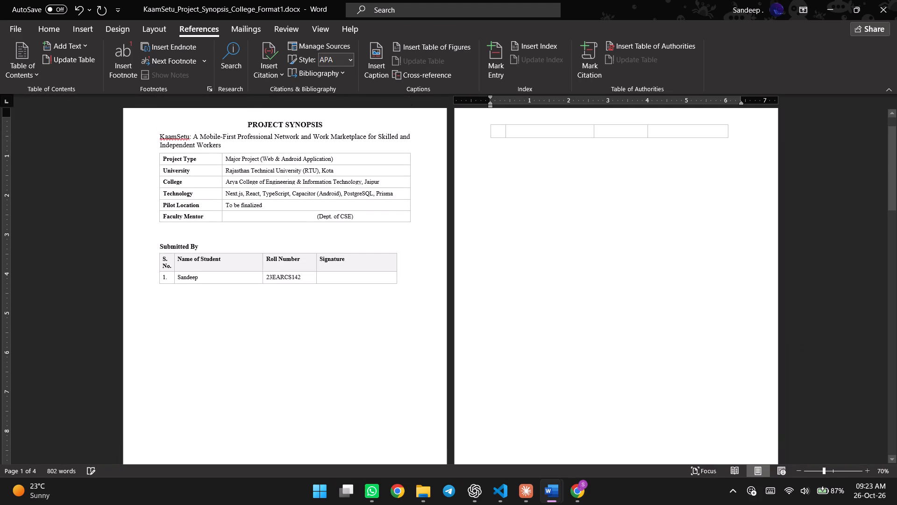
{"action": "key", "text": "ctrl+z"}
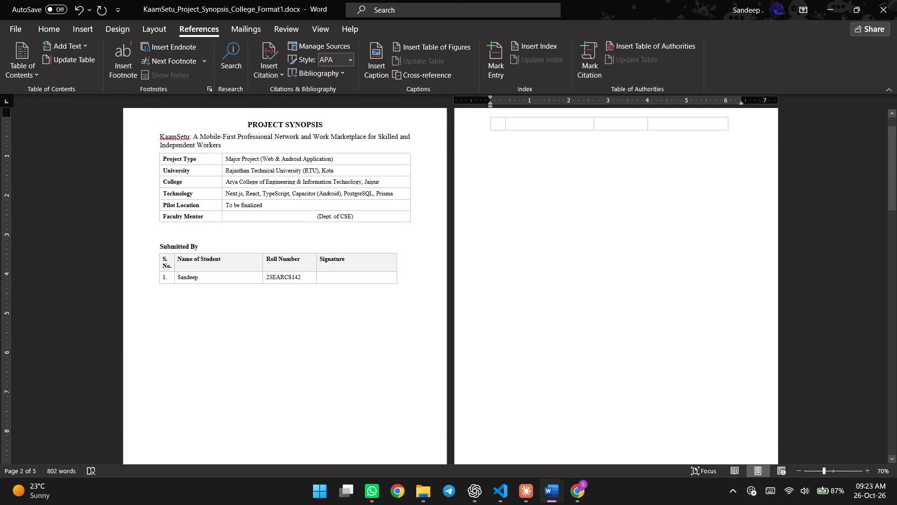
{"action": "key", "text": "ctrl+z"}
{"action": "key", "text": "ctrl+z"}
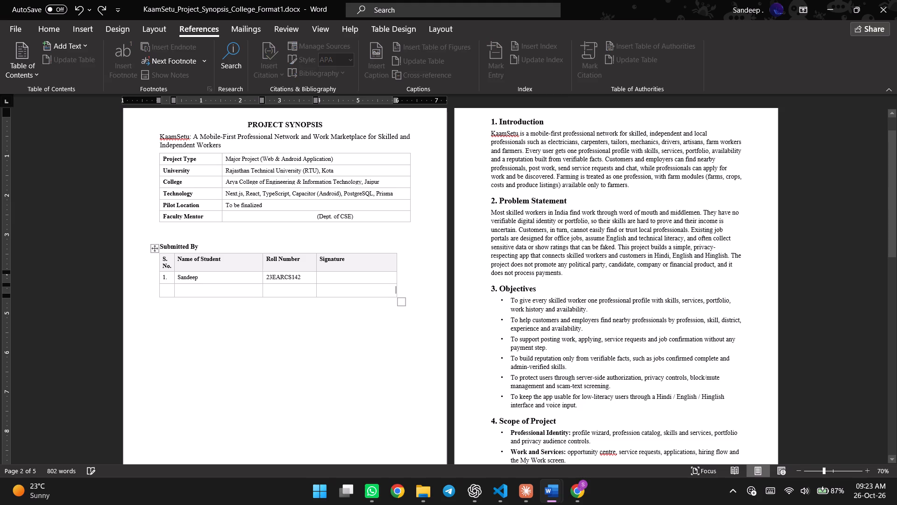
Undo the earlier contents level, position and formatting changes made to the "Submitted By" table.
{"action": "key", "text": "ctrl+z"}
{"action": "key", "text": "ctrl+z"}
{"action": "key", "text": "ctrl+z"}
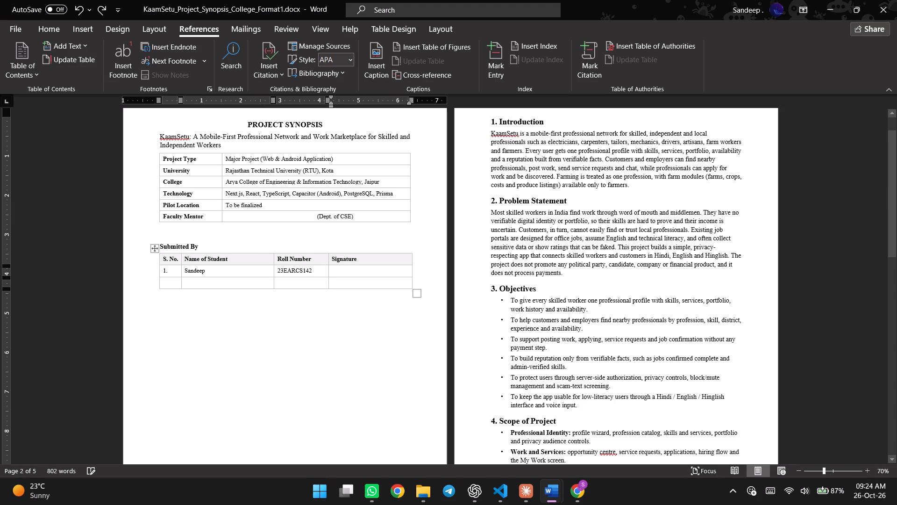
{"action": "key", "text": "ctrl+z"}
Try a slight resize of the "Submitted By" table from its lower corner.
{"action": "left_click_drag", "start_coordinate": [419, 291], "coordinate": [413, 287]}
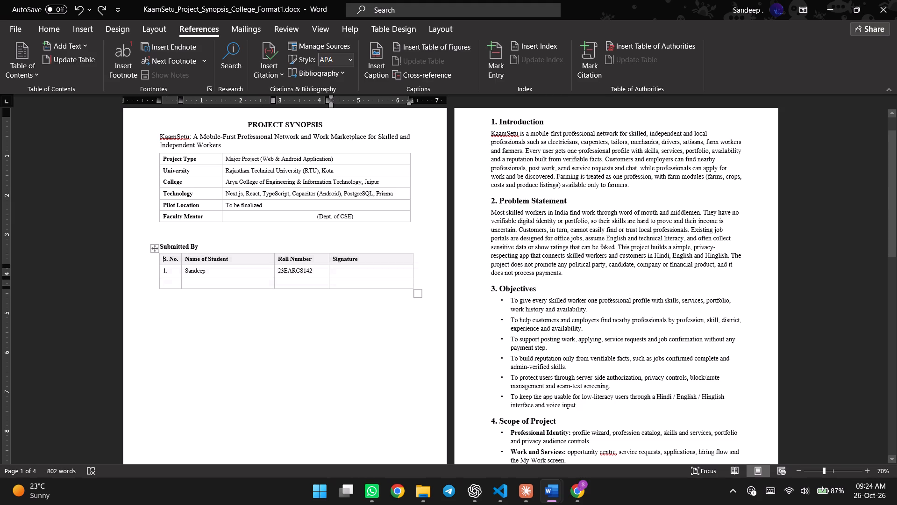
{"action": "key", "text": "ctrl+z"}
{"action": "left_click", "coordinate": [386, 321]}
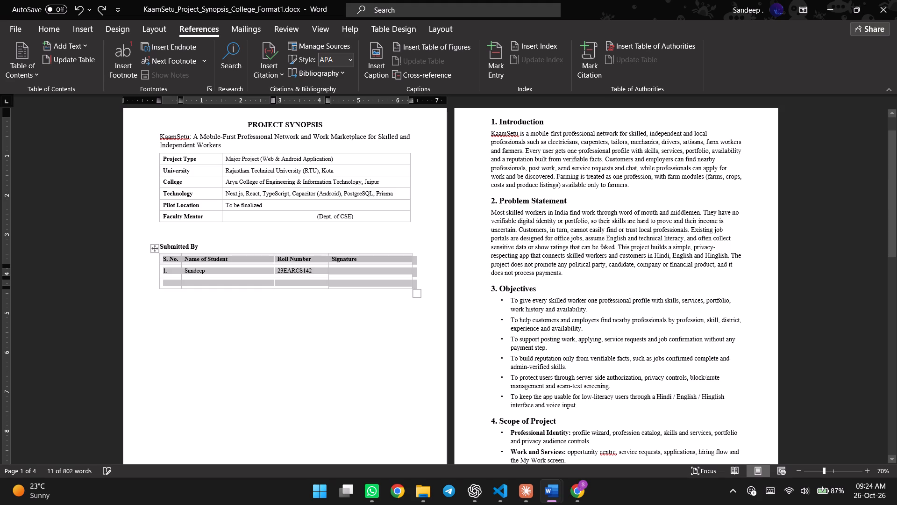
Examine the layout and blank space across the synopsis pages, from the first page through the Declaration.
{"action": "scroll", "coordinate": [386, 321], "scroll_direction": "up", "scroll_amount": 1}
{"action": "scroll", "coordinate": [386, 321], "scroll_direction": "down", "scroll_amount": 5}
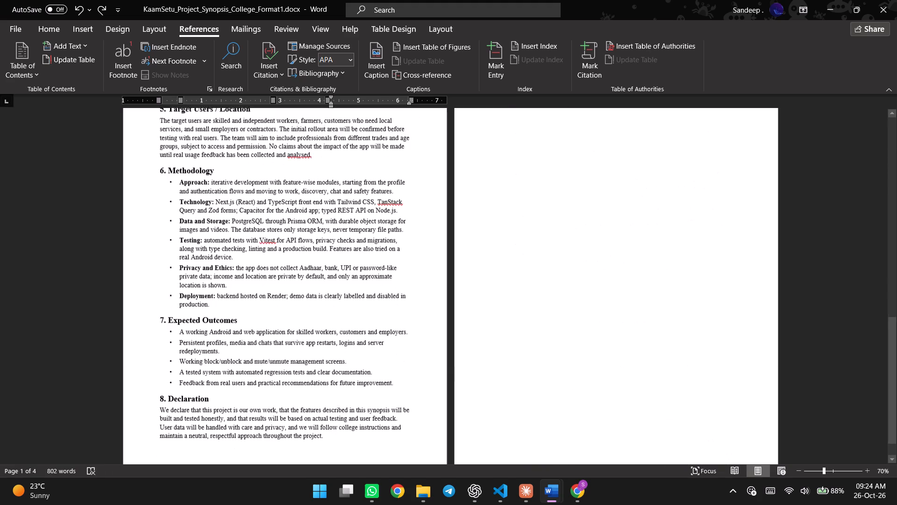
{"action": "scroll", "coordinate": [386, 321], "scroll_direction": "up", "scroll_amount": 5}
{"action": "scroll", "coordinate": [386, 321], "scroll_direction": "down", "scroll_amount": 1}
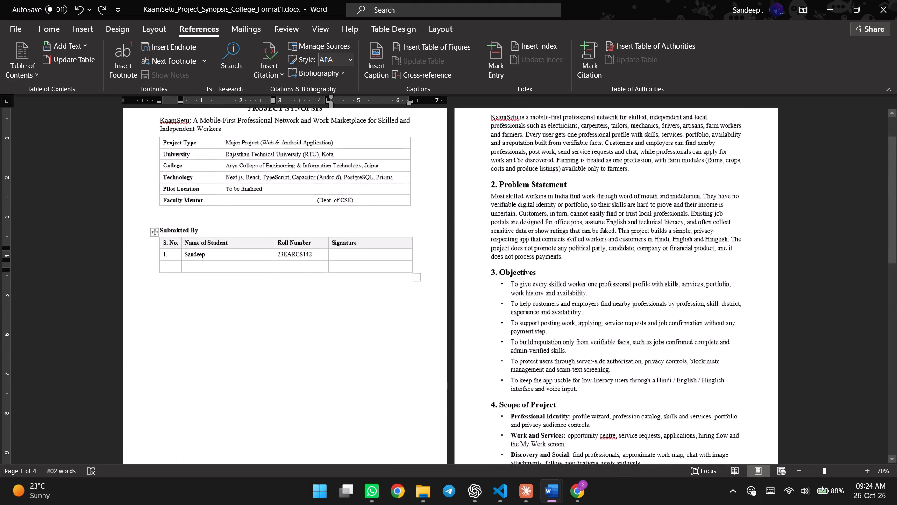
{"action": "scroll", "coordinate": [386, 321], "scroll_direction": "down", "scroll_amount": 1}
{"action": "scroll", "coordinate": [386, 321], "scroll_direction": "up", "scroll_amount": 2}
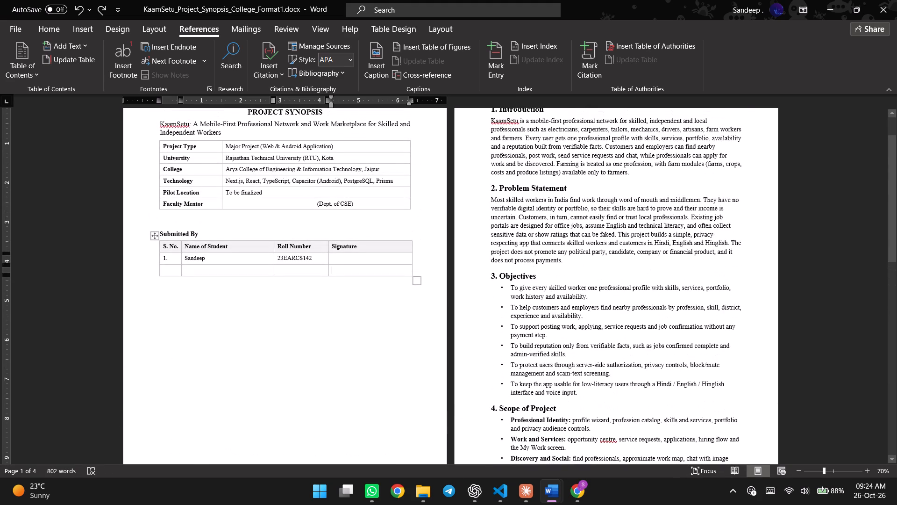
{"action": "scroll", "coordinate": [386, 321], "scroll_direction": "up", "scroll_amount": 1}
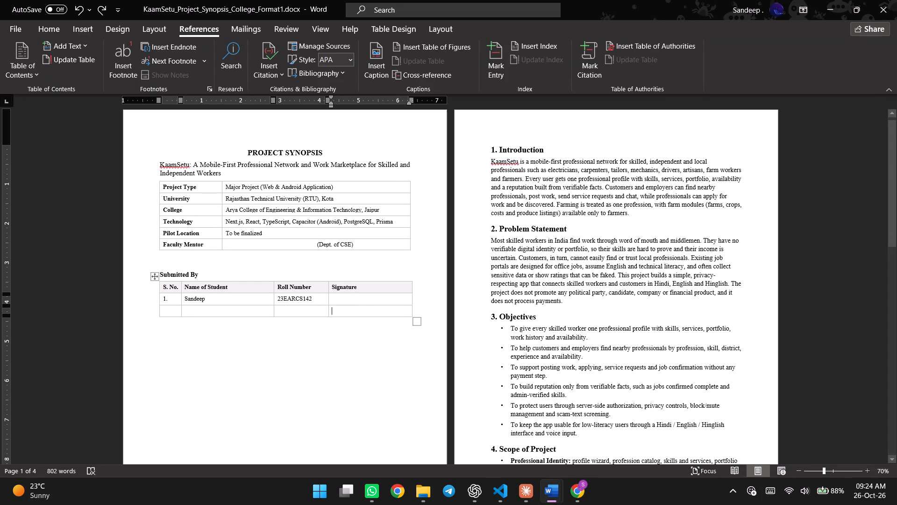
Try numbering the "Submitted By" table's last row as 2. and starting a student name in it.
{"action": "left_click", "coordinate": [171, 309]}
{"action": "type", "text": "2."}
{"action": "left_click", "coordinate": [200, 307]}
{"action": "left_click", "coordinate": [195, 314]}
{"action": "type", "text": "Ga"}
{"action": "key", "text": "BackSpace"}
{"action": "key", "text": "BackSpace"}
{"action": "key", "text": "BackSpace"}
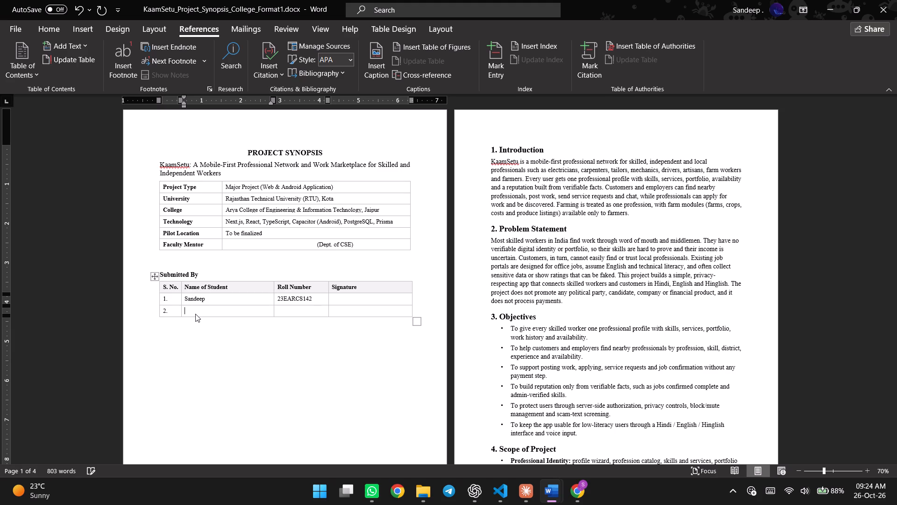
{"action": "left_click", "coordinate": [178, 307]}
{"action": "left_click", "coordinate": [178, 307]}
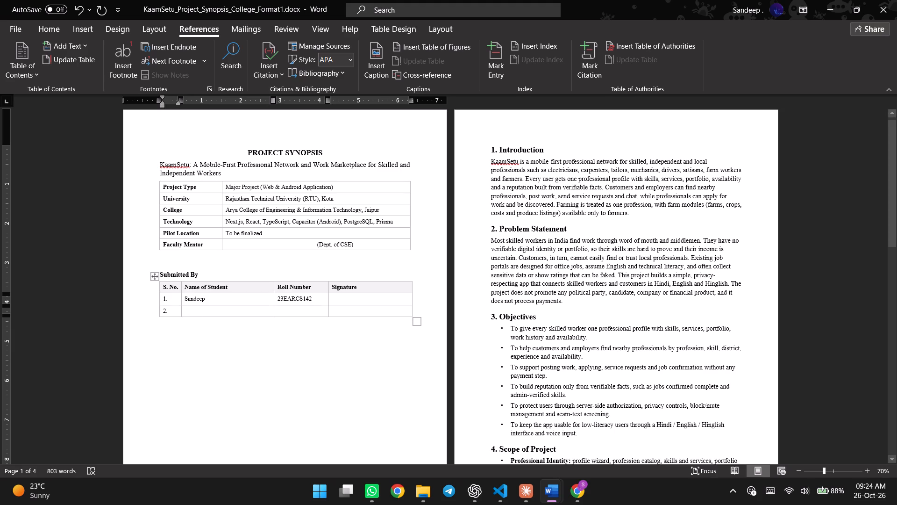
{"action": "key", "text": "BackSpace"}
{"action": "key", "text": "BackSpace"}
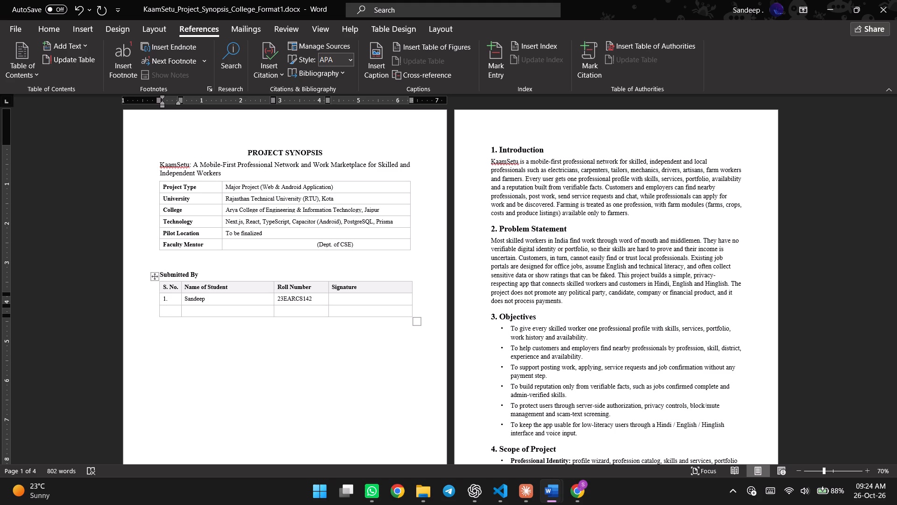
{"action": "left_click", "coordinate": [476, 493]}
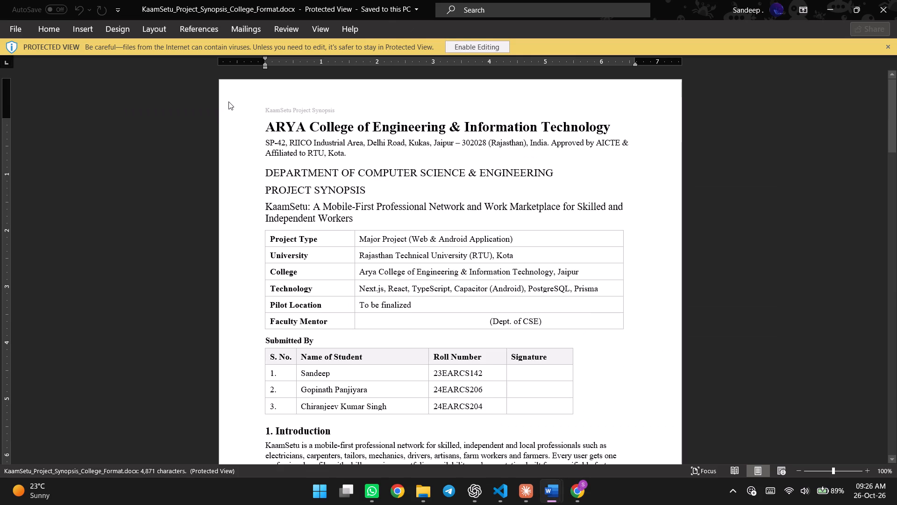
{"action": "left_click", "coordinate": [453, 50]}
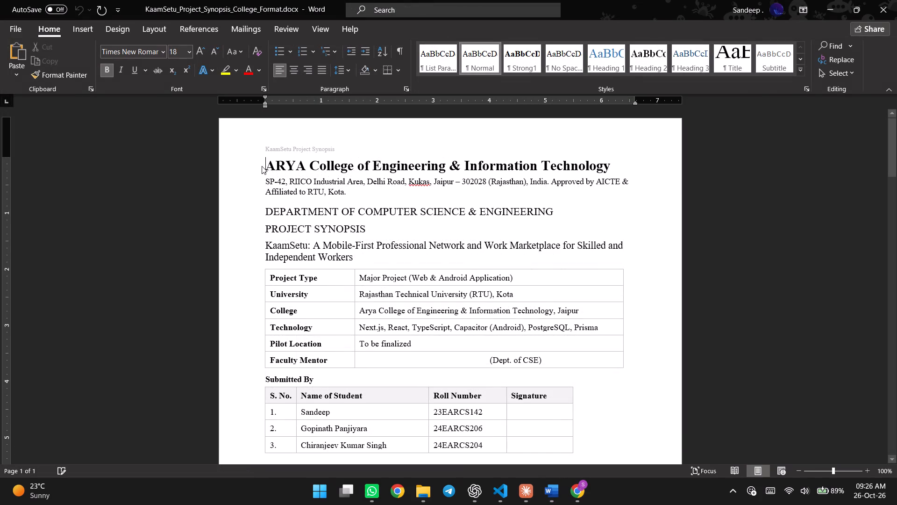
Delete the college name, address and department lines above the PROJECT SYNOPSIS heading on the first page.
{"action": "left_click_drag", "start_coordinate": [268, 166], "coordinate": [519, 208]}
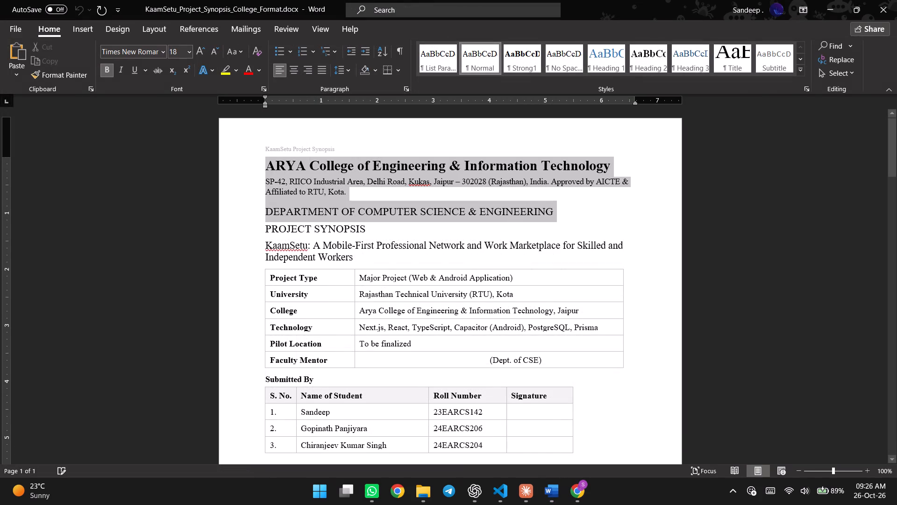
{"action": "left_click_drag", "start_coordinate": [519, 208], "coordinate": [524, 207]}
{"action": "key", "text": "BackSpace"}
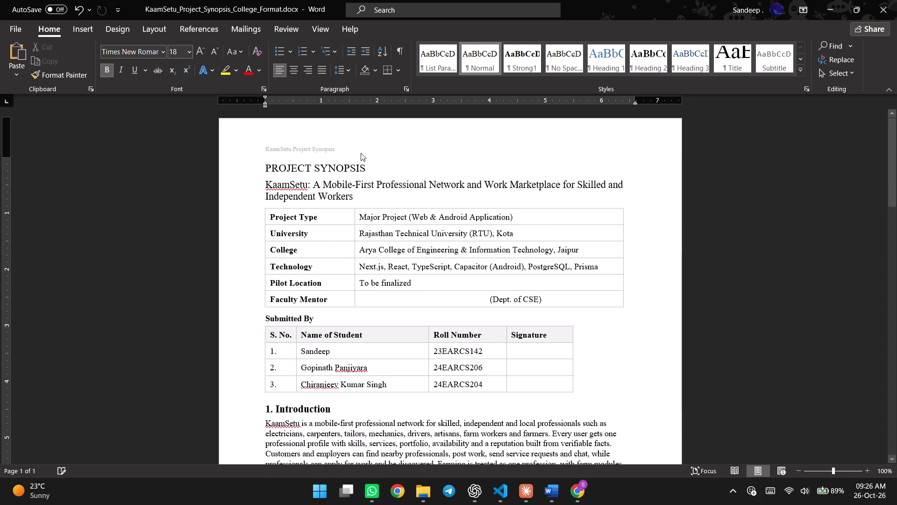
Delete the "KaamSetu Project Synopsis" text from the page header and return to the document body.
{"action": "double_click", "coordinate": [358, 148]}
{"action": "left_click_drag", "start_coordinate": [354, 148], "coordinate": [248, 144]}
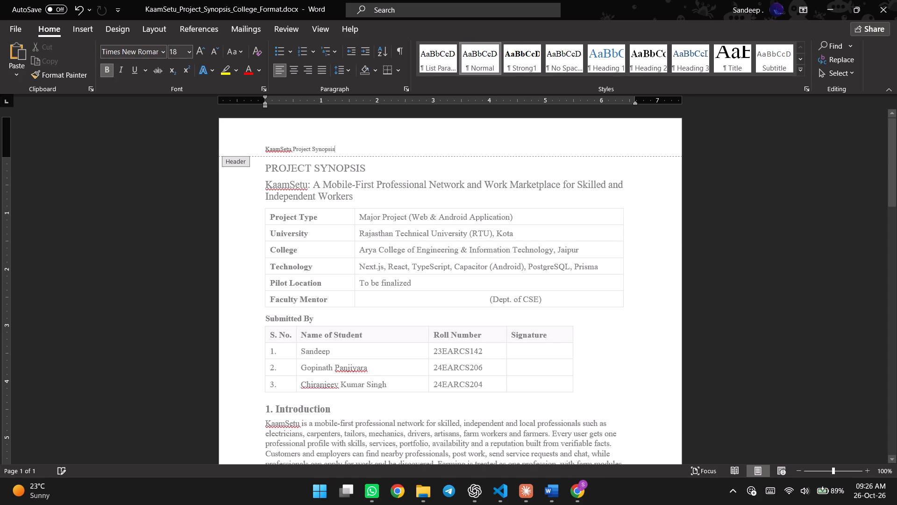
{"action": "left_click_drag", "start_coordinate": [248, 144], "coordinate": [235, 144]}
{"action": "key", "text": "BackSpace"}
{"action": "left_click", "coordinate": [267, 171]}
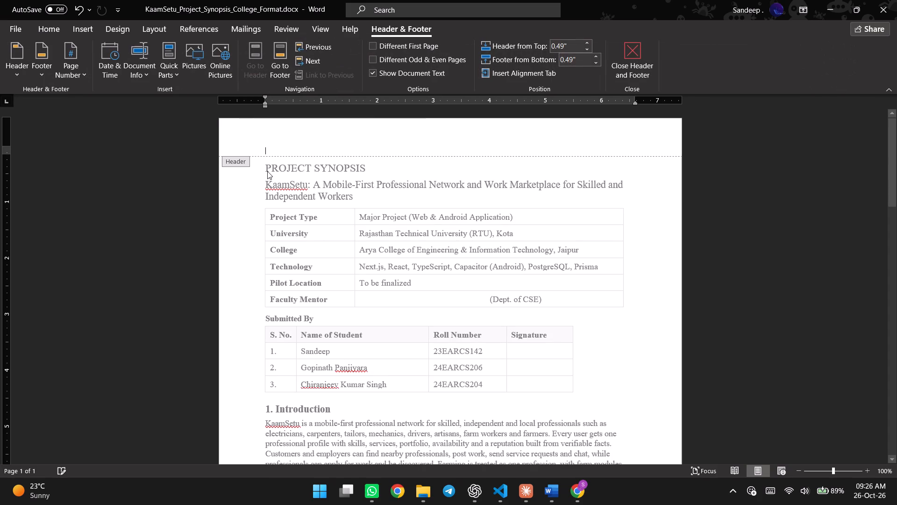
{"action": "double_click", "coordinate": [267, 171]}
Centre the PROJECT SYNOPSIS heading and make it bold.
{"action": "left_click", "coordinate": [267, 169]}
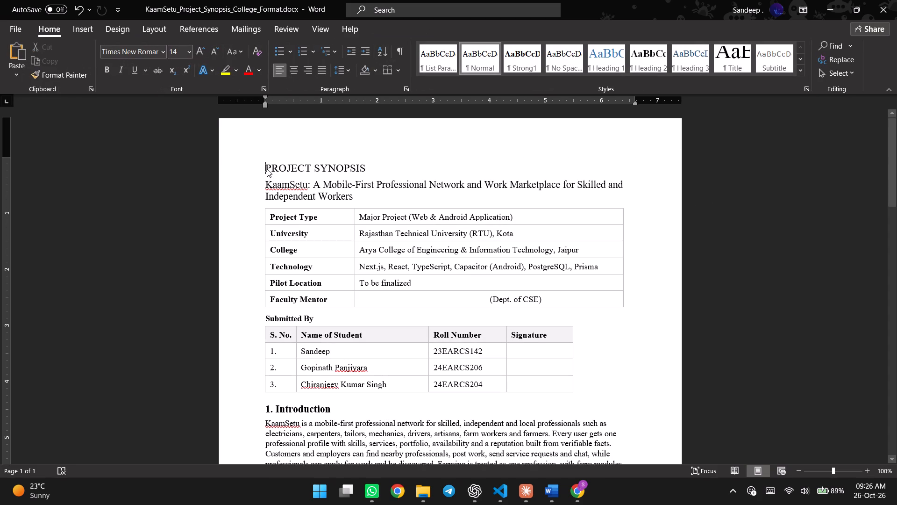
{"action": "left_click_drag", "start_coordinate": [267, 169], "coordinate": [374, 169]}
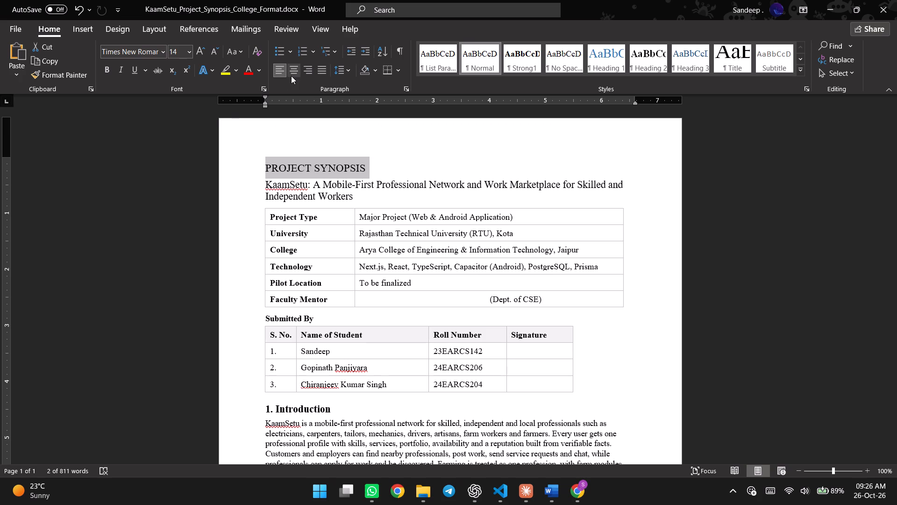
{"action": "left_click", "coordinate": [291, 75]}
{"action": "left_click", "coordinate": [113, 68]}
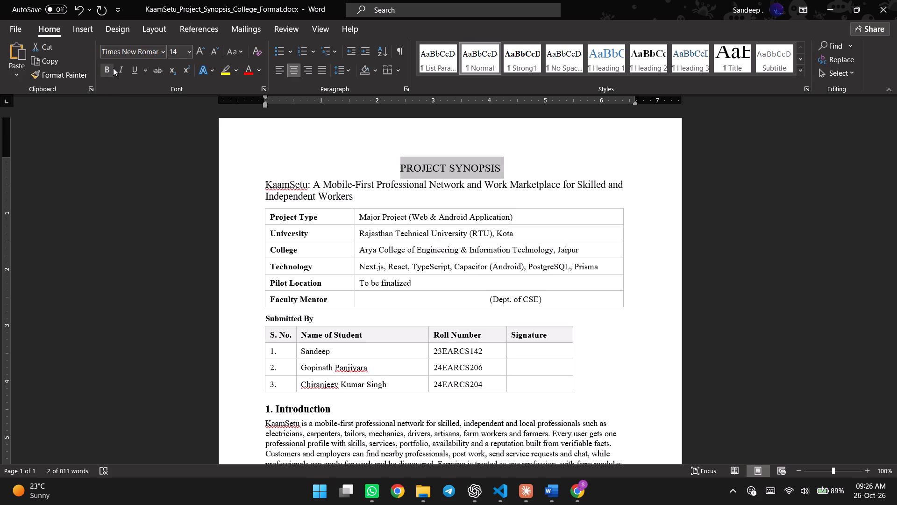
{"action": "left_click", "coordinate": [263, 182]}
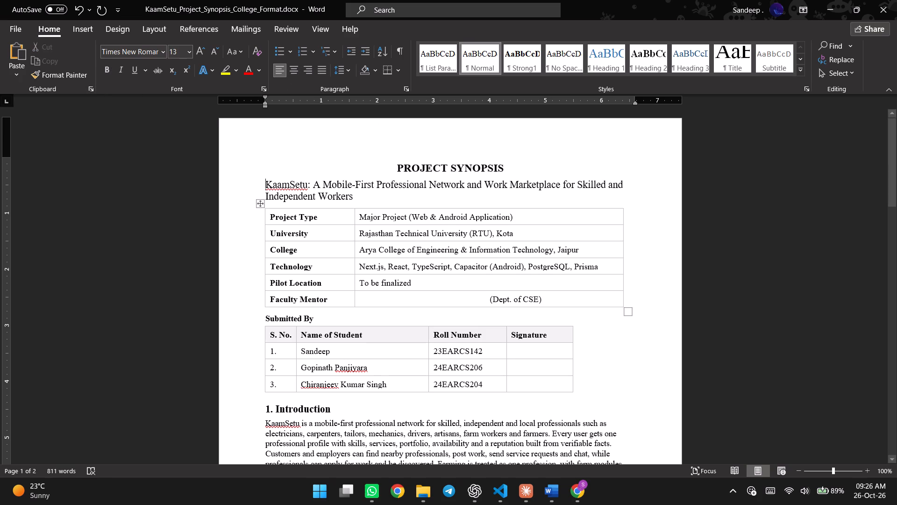
Delete the second and third student rows from the Submitted By table.
{"action": "scroll", "coordinate": [374, 246], "scroll_direction": "down", "scroll_amount": 1}
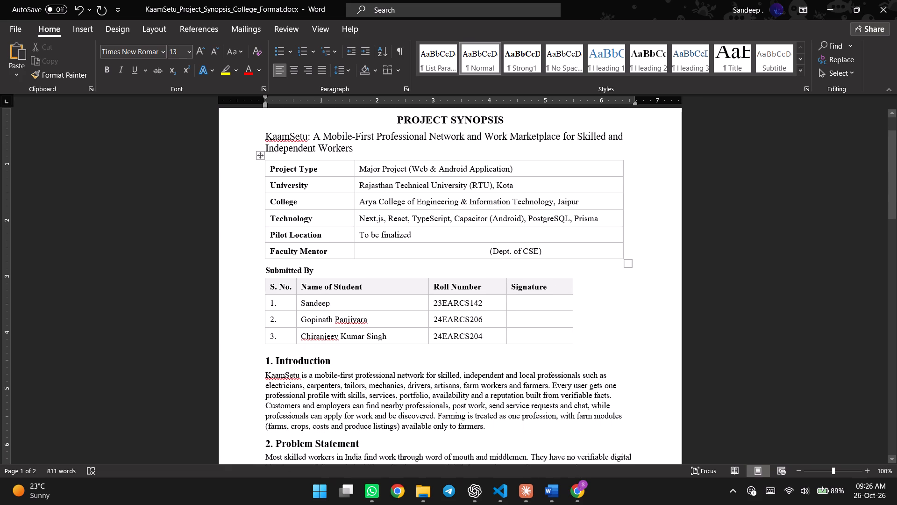
{"action": "scroll", "coordinate": [374, 246], "scroll_direction": "down", "scroll_amount": 1}
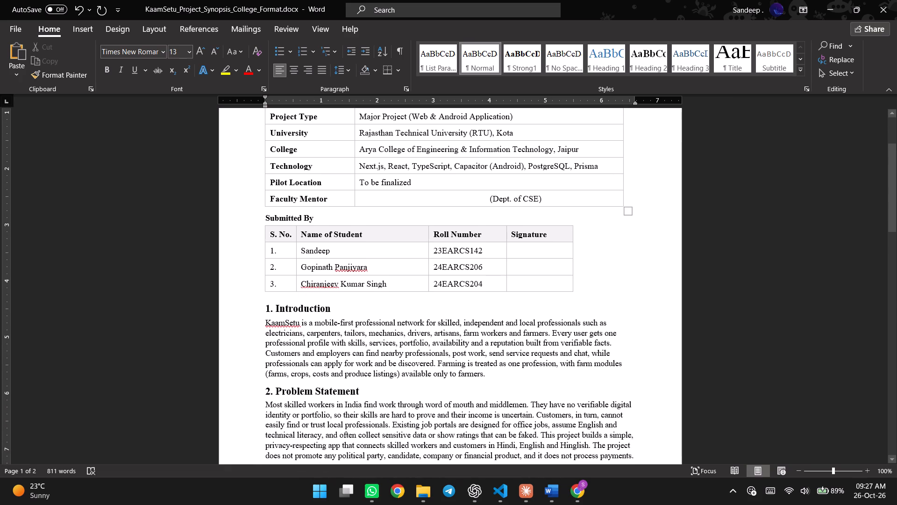
{"action": "left_click", "coordinate": [268, 266]}
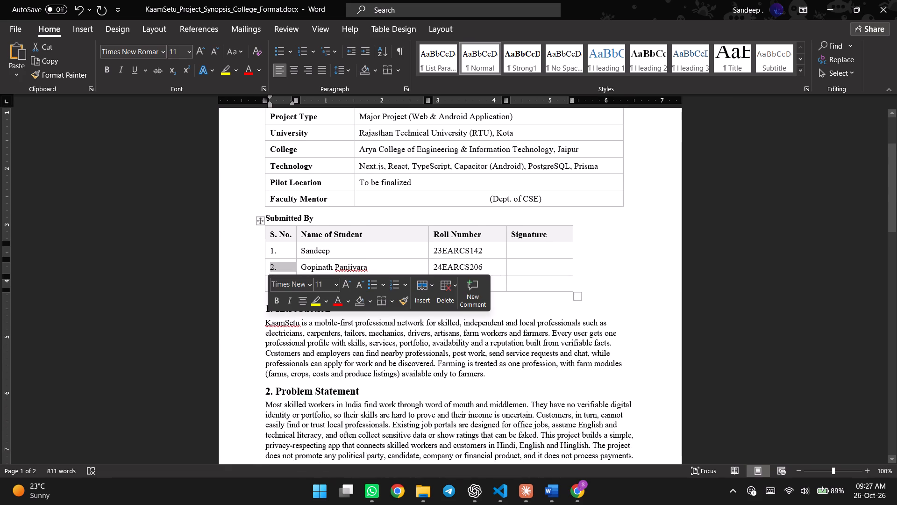
{"action": "left_click_drag", "start_coordinate": [268, 266], "coordinate": [539, 278]}
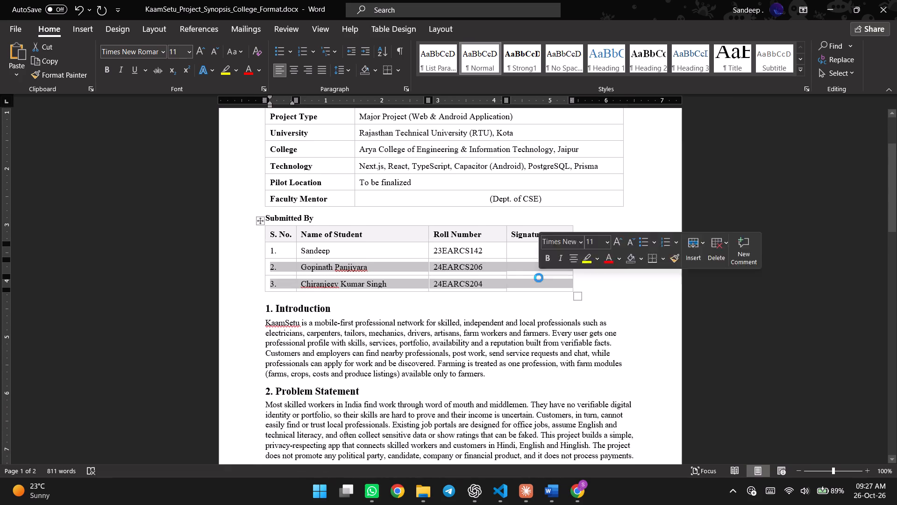
{"action": "key", "text": "BackSpace"}
{"action": "left_click", "coordinate": [435, 264]}
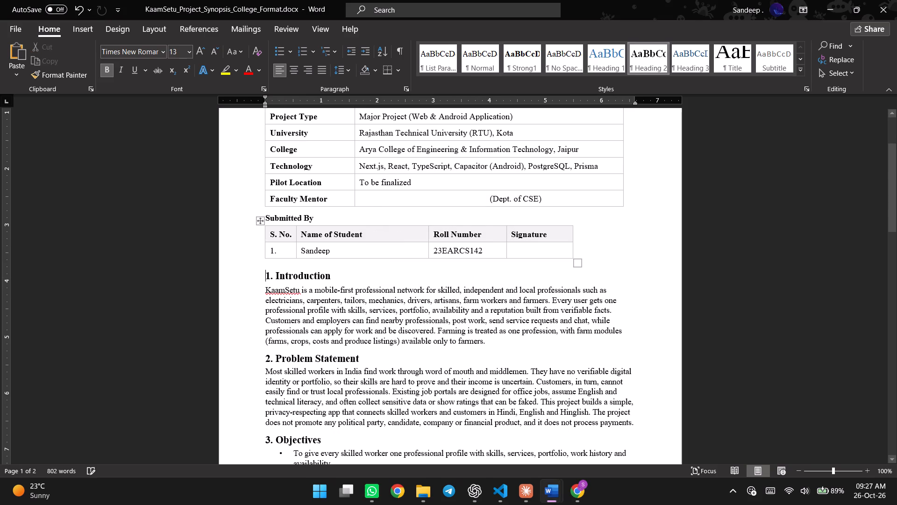
Widen the Signature column of the Submitted By table so its outer edge lines up with the project details table above.
{"action": "double_click", "coordinate": [573, 227]}
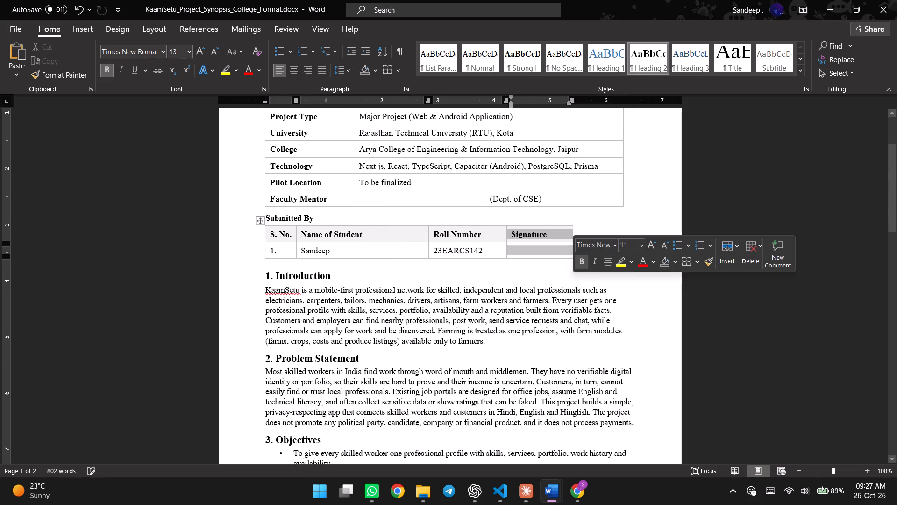
{"action": "left_click", "coordinate": [573, 230]}
{"action": "left_click_drag", "start_coordinate": [573, 230], "coordinate": [619, 228]}
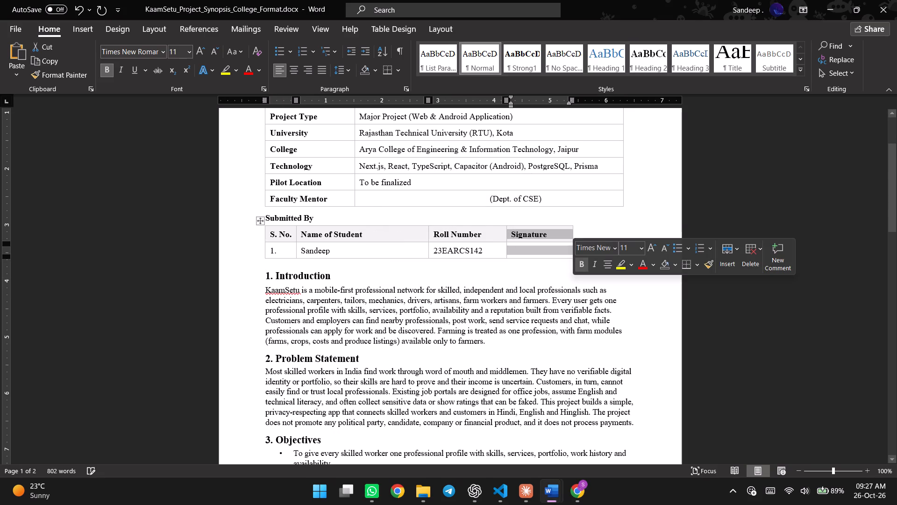
{"action": "left_click", "coordinate": [573, 230]}
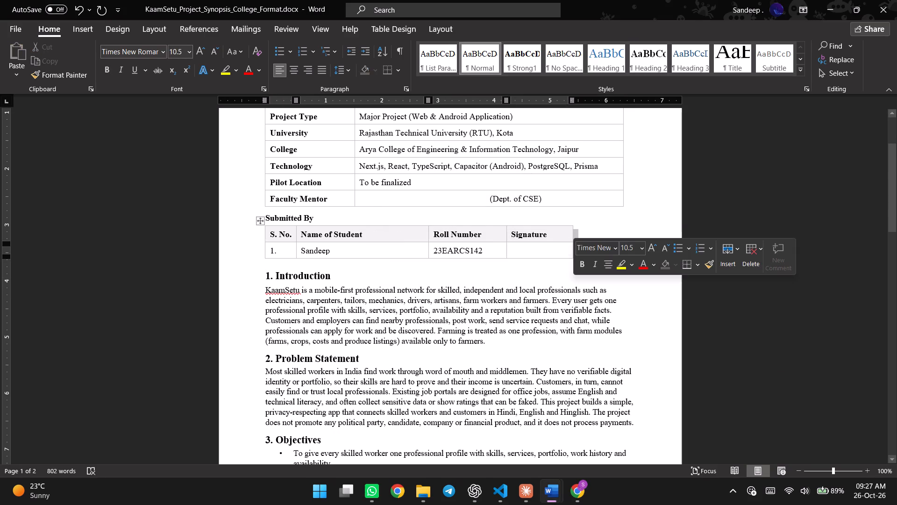
{"action": "left_click", "coordinate": [569, 234]}
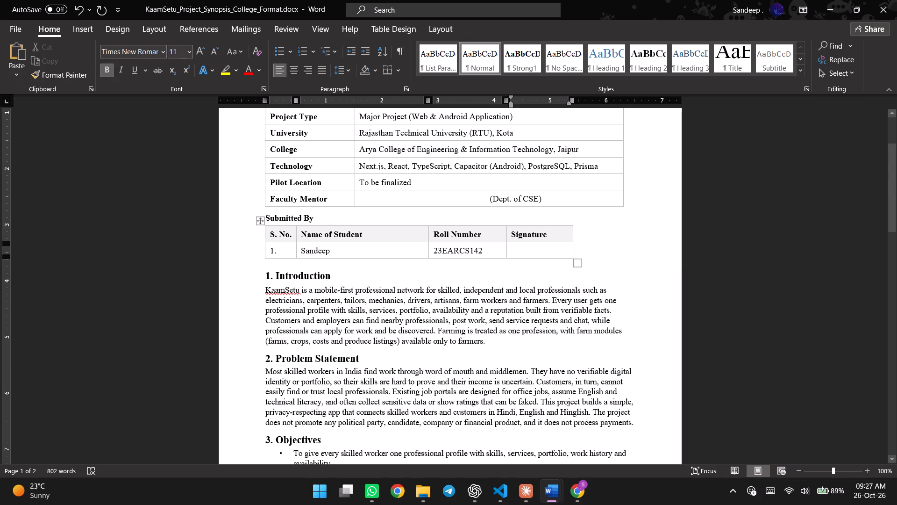
{"action": "left_click_drag", "start_coordinate": [574, 230], "coordinate": [619, 229]}
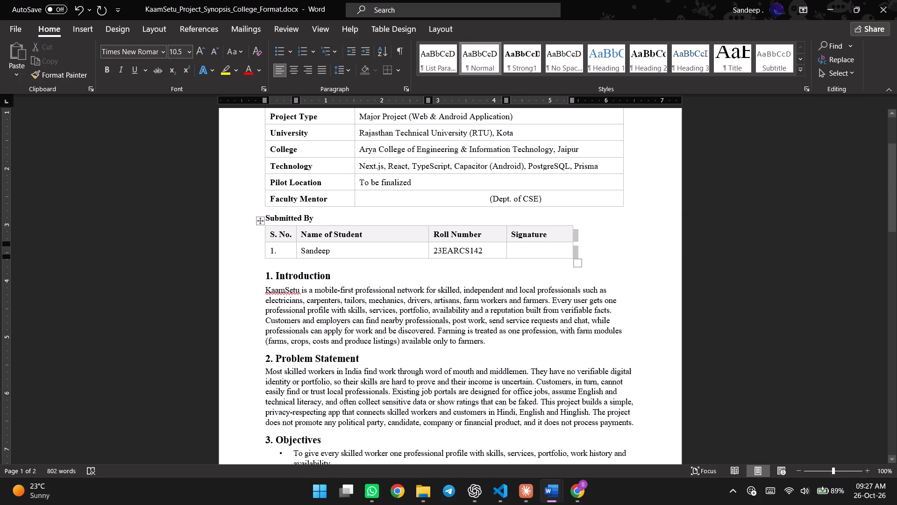
{"action": "left_click_drag", "start_coordinate": [573, 231], "coordinate": [619, 232]}
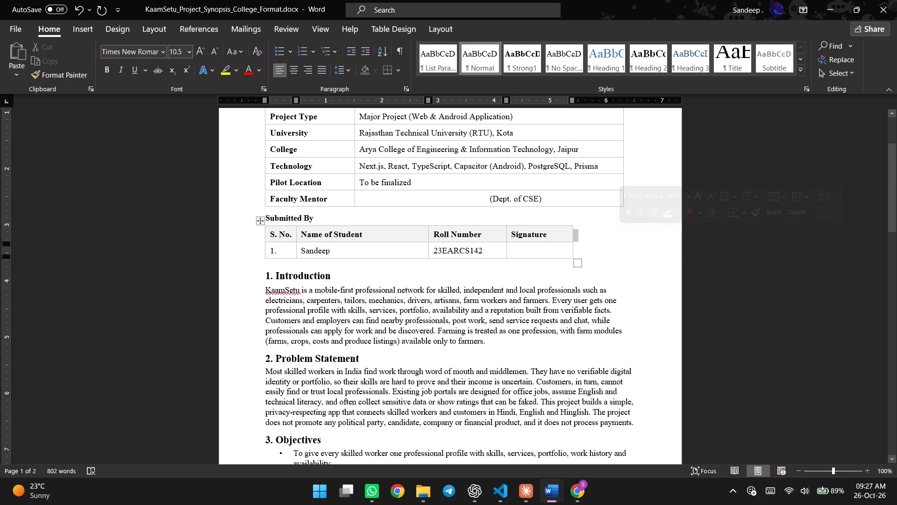
{"action": "left_click", "coordinate": [574, 252]}
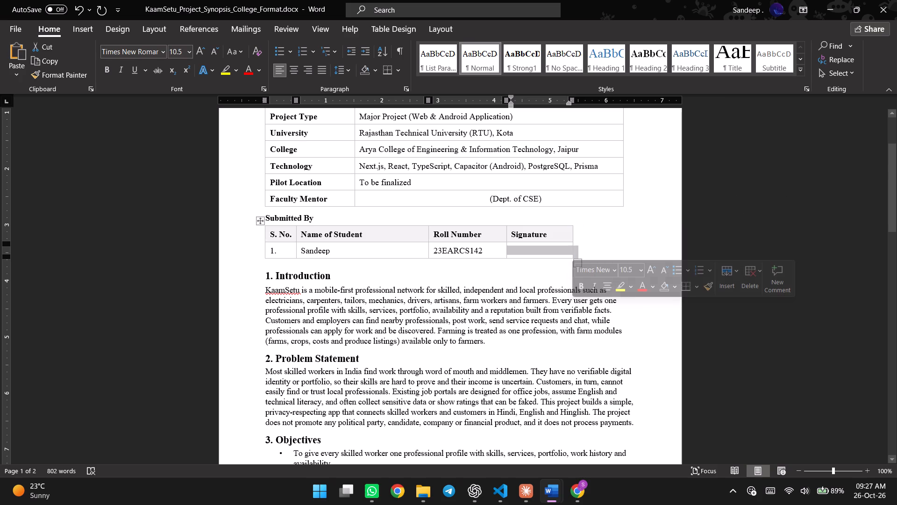
{"action": "left_click_drag", "start_coordinate": [573, 233], "coordinate": [577, 233]}
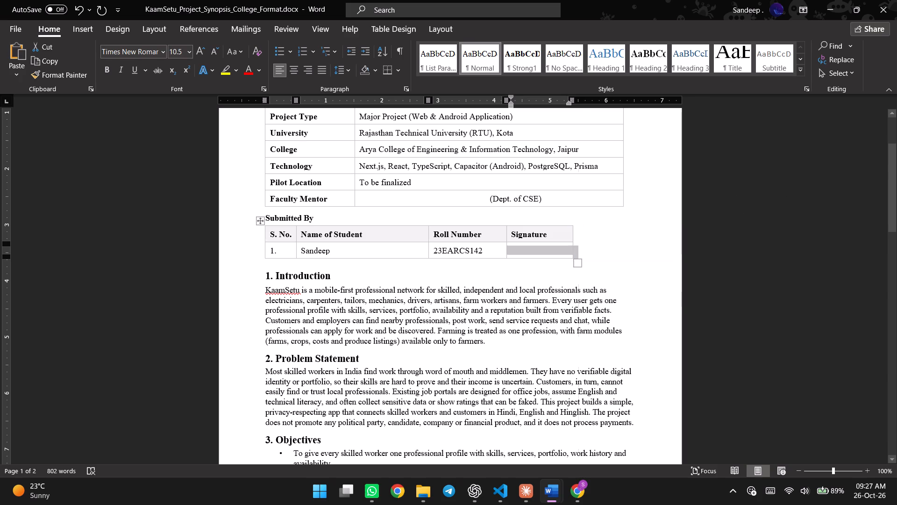
{"action": "left_click_drag", "start_coordinate": [577, 233], "coordinate": [624, 232]}
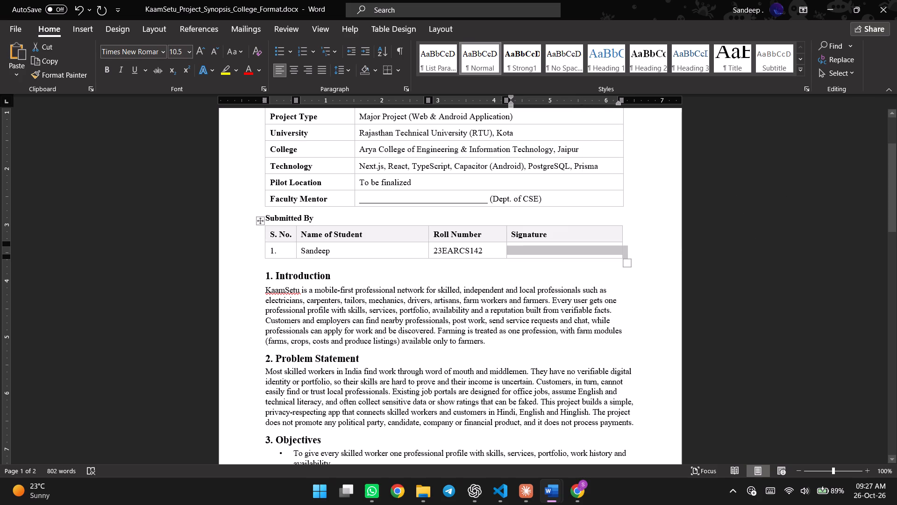
Widen the Roll Number column slightly by shifting its border with the Signature column.
{"action": "left_click_drag", "start_coordinate": [506, 230], "coordinate": [517, 230]}
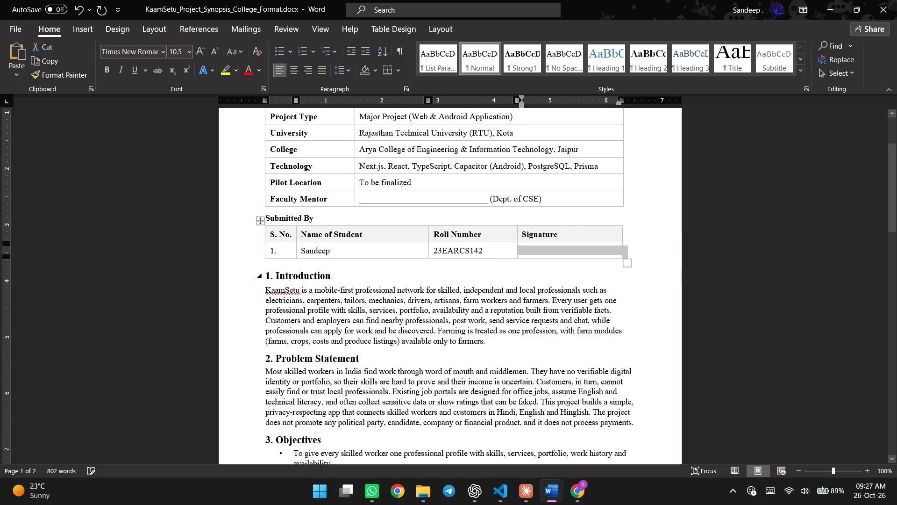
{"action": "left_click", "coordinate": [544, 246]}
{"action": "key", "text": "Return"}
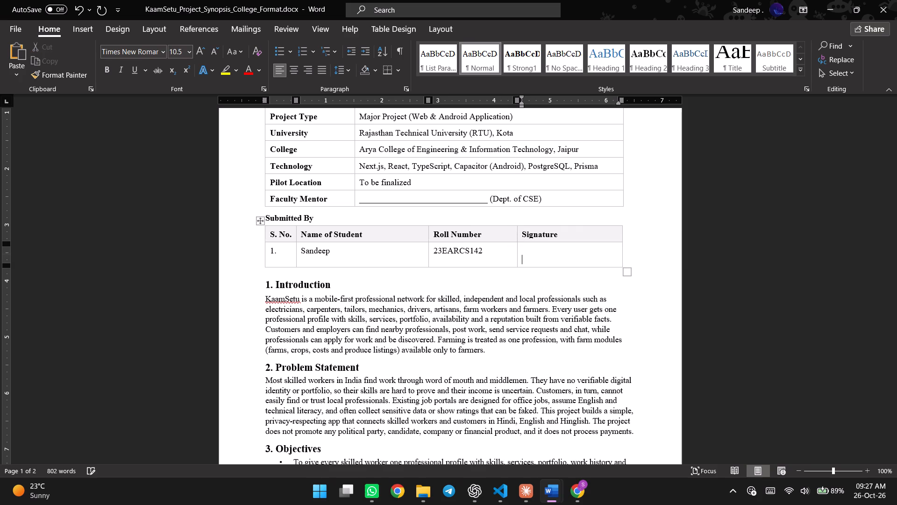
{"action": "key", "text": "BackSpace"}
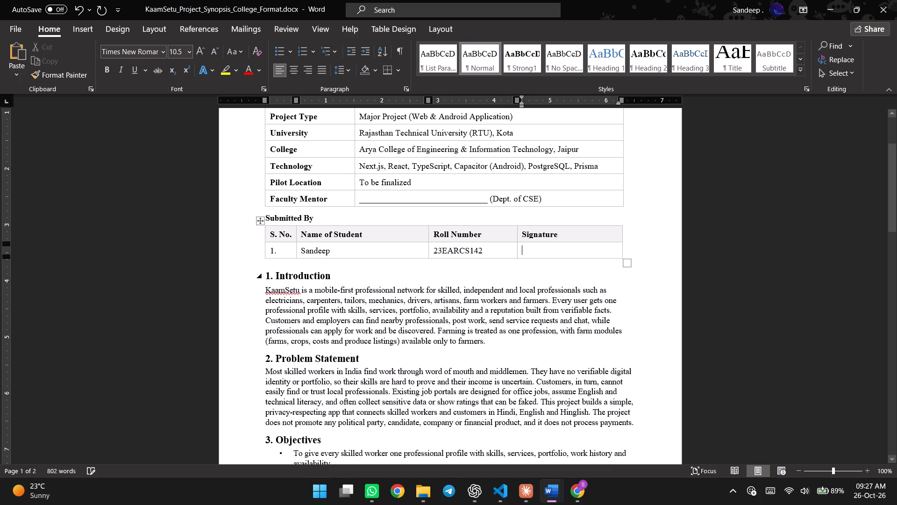
Add a new row below Sandeep's row in the "Submitted By" table and number it 2.
{"action": "left_click", "coordinate": [632, 256]}
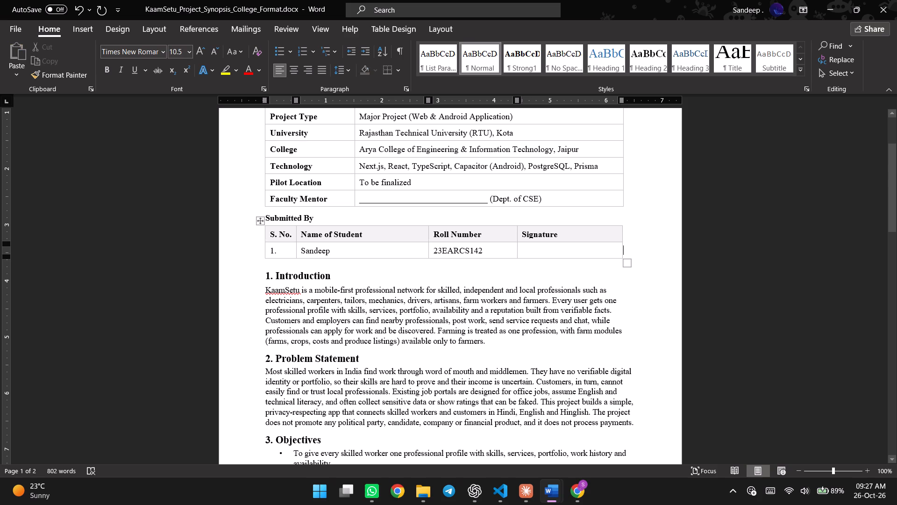
{"action": "key", "text": "Return"}
{"action": "key", "text": "2"}
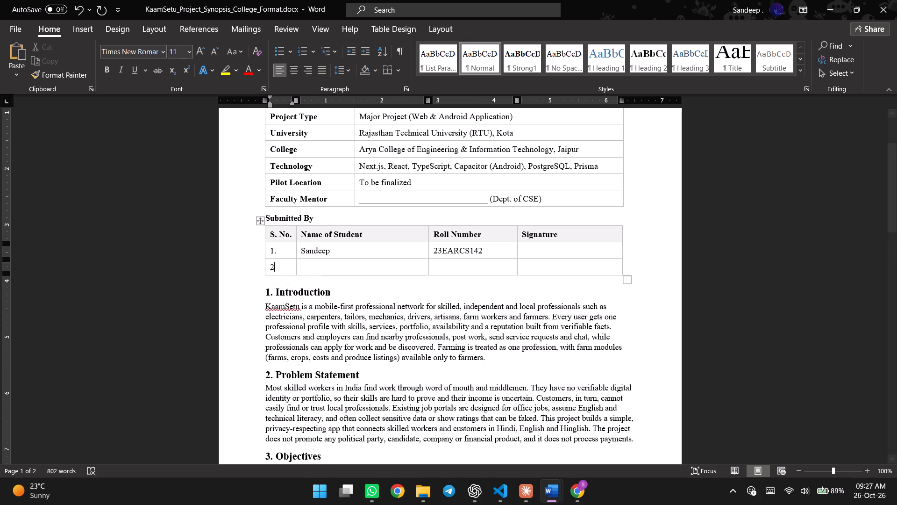
{"action": "key", "text": "period"}
Delete the "Page 2 of 2" page-number text from the document footer and return to the body text.
{"action": "scroll", "coordinate": [589, 258], "scroll_direction": "down", "scroll_amount": 5}
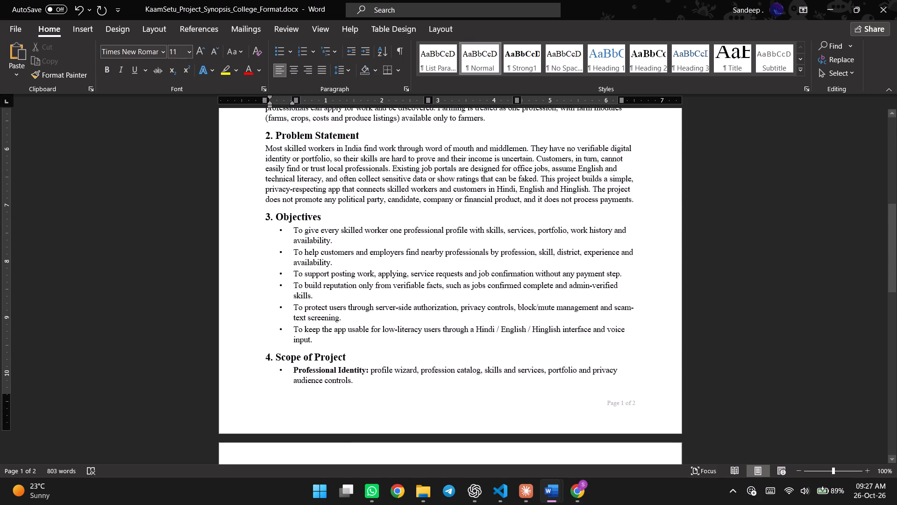
{"action": "scroll", "coordinate": [589, 258], "scroll_direction": "down", "scroll_amount": 8}
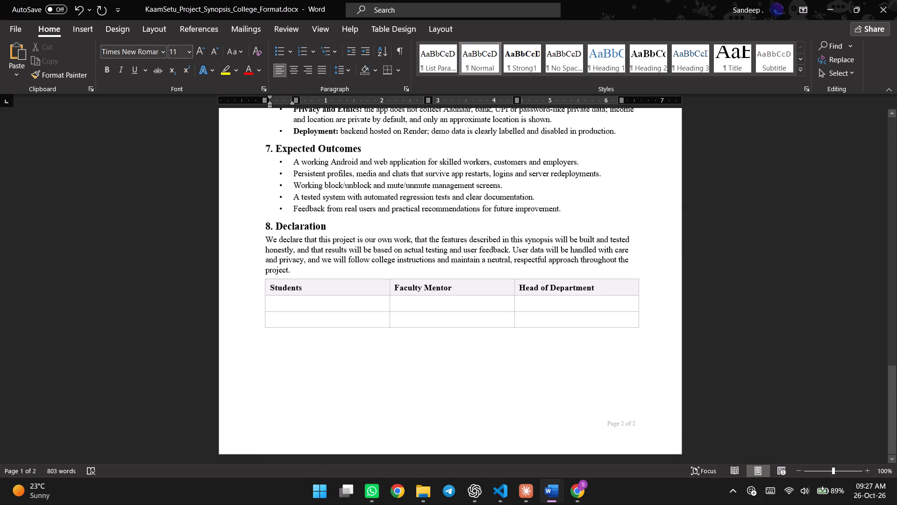
{"action": "scroll", "coordinate": [545, 289], "scroll_direction": "up", "scroll_amount": 1}
{"action": "scroll", "coordinate": [686, 353], "scroll_direction": "down", "scroll_amount": 2}
{"action": "double_click", "coordinate": [617, 422]}
{"action": "left_click_drag", "start_coordinate": [607, 426], "coordinate": [652, 426]}
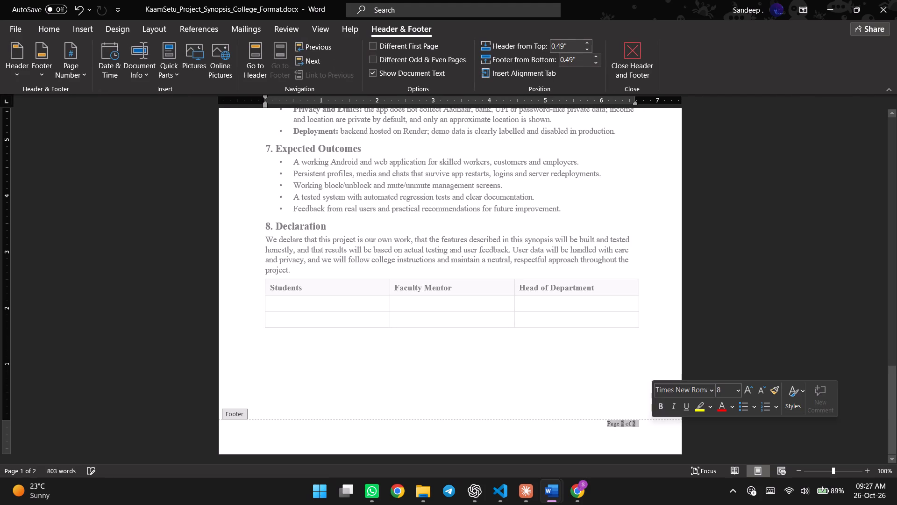
{"action": "key", "text": "BackSpace"}
{"action": "double_click", "coordinate": [566, 419]}
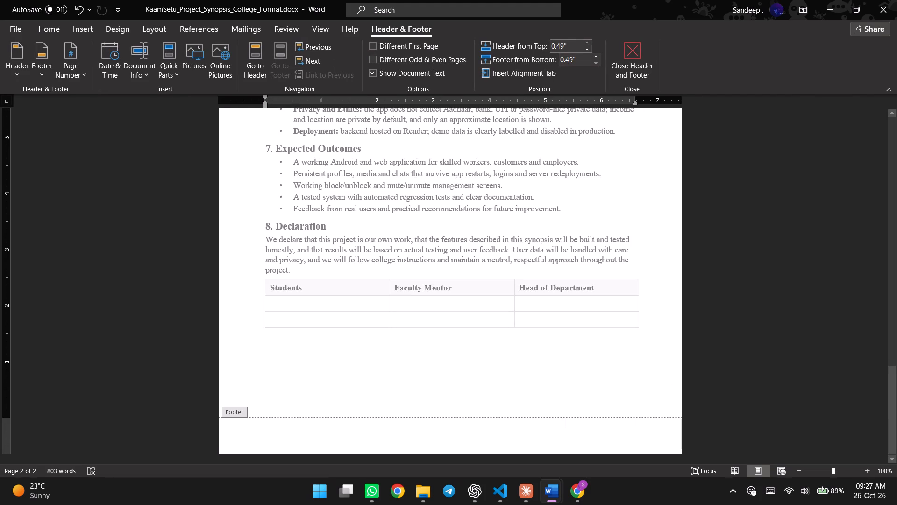
{"action": "double_click", "coordinate": [545, 388]}
Enter Gautam as the student name in row 2 of the "Submitted By" table.
{"action": "scroll", "coordinate": [545, 388], "scroll_direction": "up", "scroll_amount": 18}
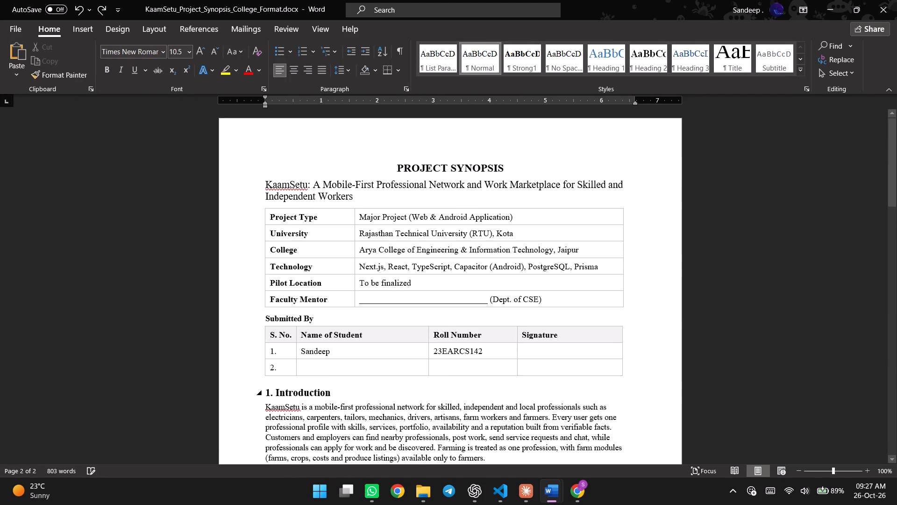
{"action": "scroll", "coordinate": [545, 388], "scroll_direction": "down", "scroll_amount": 1}
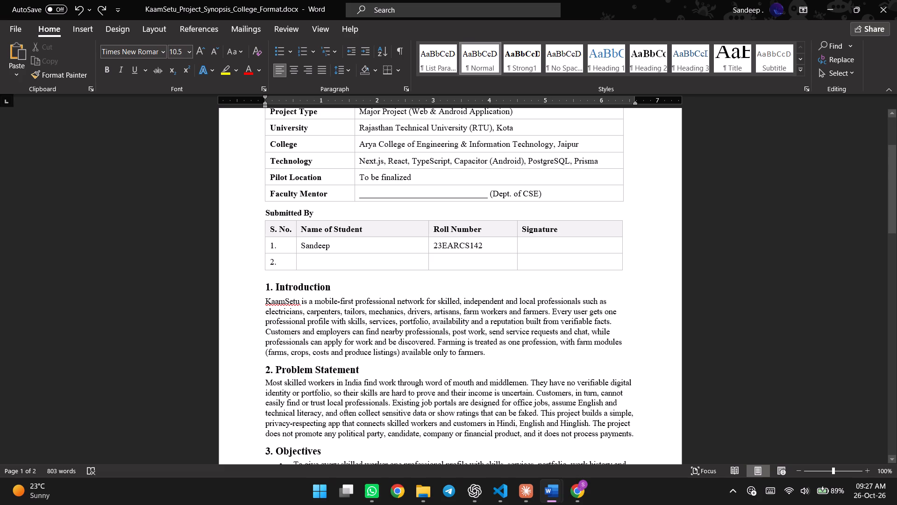
{"action": "left_click", "coordinate": [399, 268]}
{"action": "scroll", "coordinate": [397, 262], "scroll_direction": "up", "scroll_amount": 5}
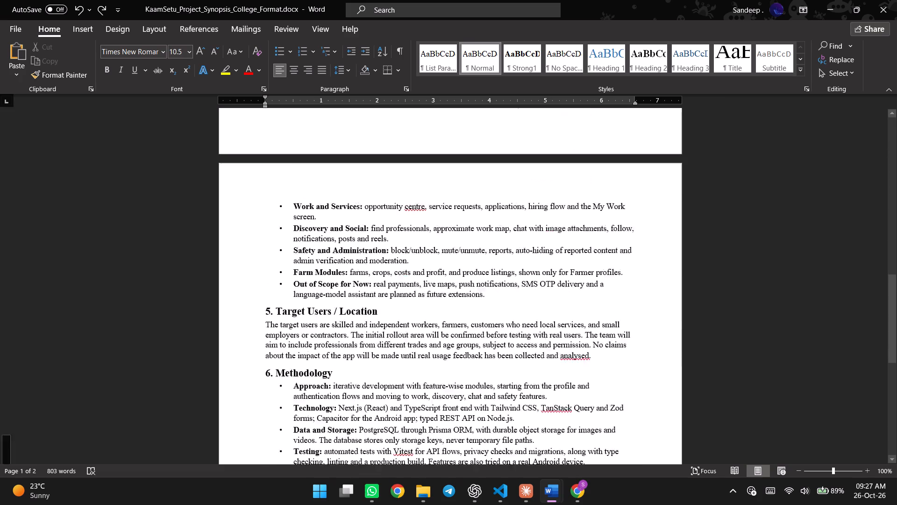
{"action": "left_click", "coordinate": [368, 368]}
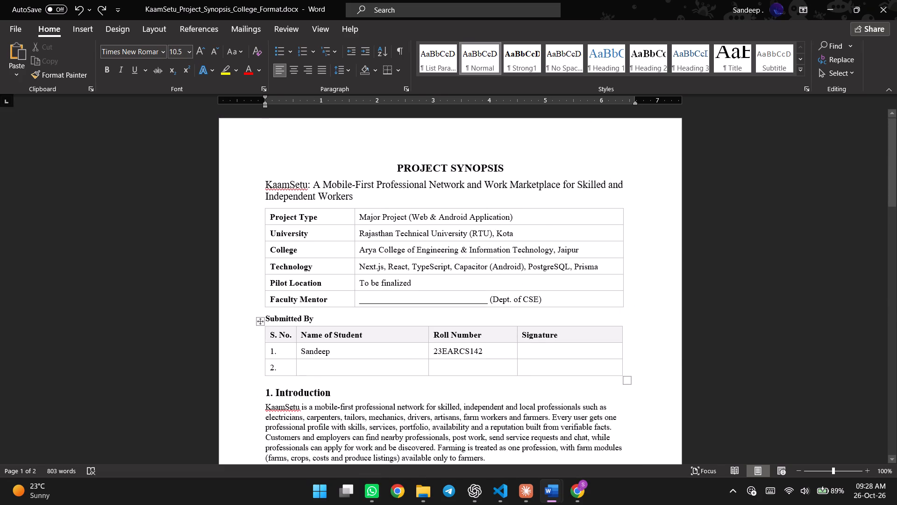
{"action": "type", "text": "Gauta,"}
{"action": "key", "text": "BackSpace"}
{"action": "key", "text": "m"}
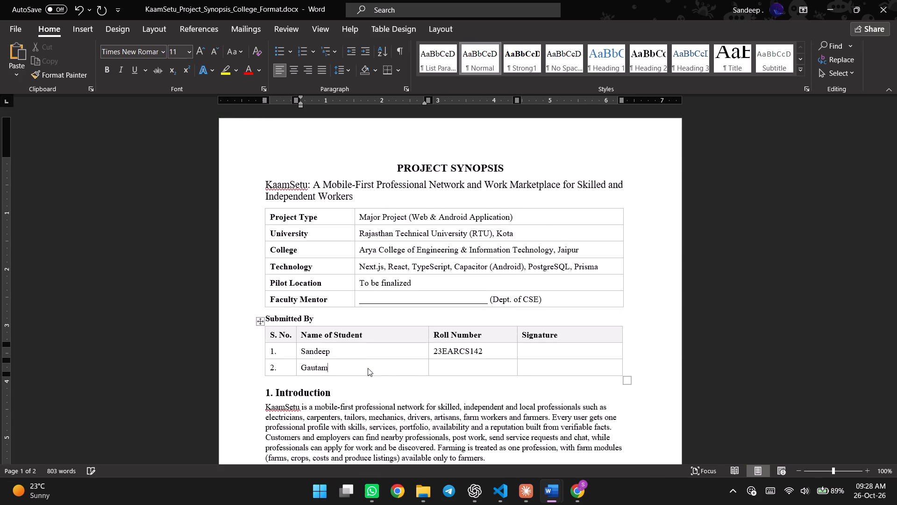
Enter Gautam's roll number in row 2 of the "Submitted By" table.
{"action": "left_click", "coordinate": [484, 368]}
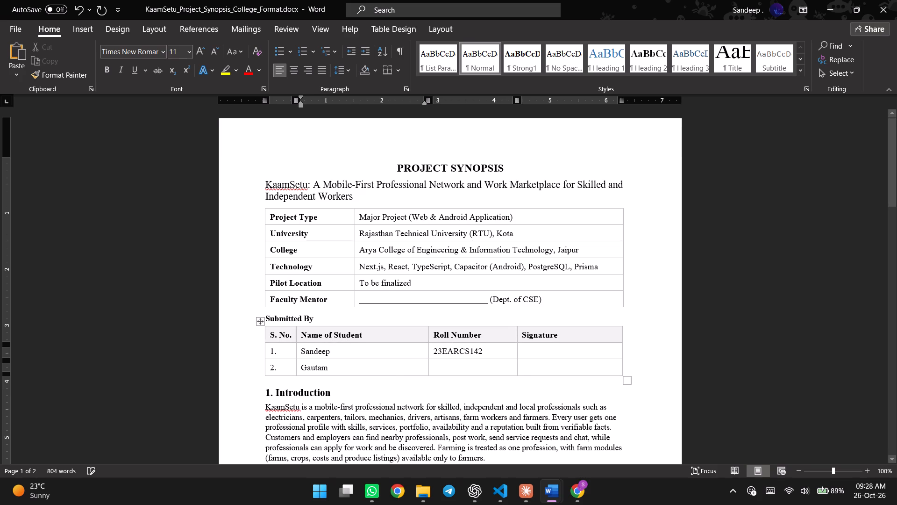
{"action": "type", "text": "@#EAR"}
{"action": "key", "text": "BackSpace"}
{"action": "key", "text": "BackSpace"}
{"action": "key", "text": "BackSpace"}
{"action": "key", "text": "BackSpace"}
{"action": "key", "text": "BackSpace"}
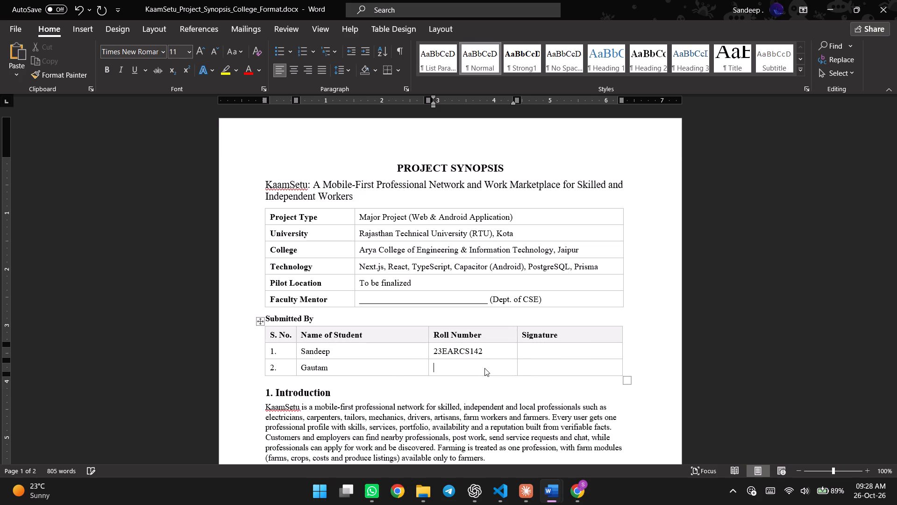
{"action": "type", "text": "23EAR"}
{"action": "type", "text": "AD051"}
Fill the two empty rows under Students in the Declaration signature table with Sandeep and Gautam.
{"action": "scroll", "coordinate": [458, 370], "scroll_direction": "down", "scroll_amount": 4}
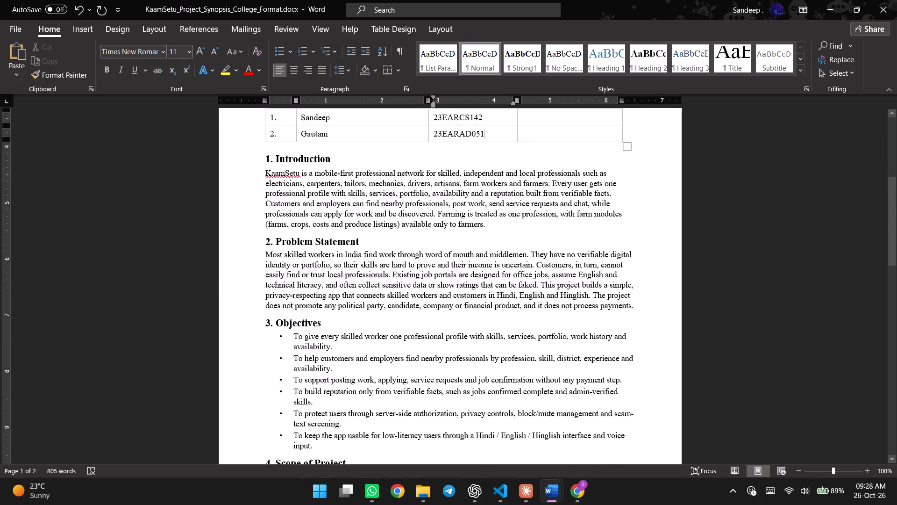
{"action": "scroll", "coordinate": [458, 370], "scroll_direction": "down", "scroll_amount": 4}
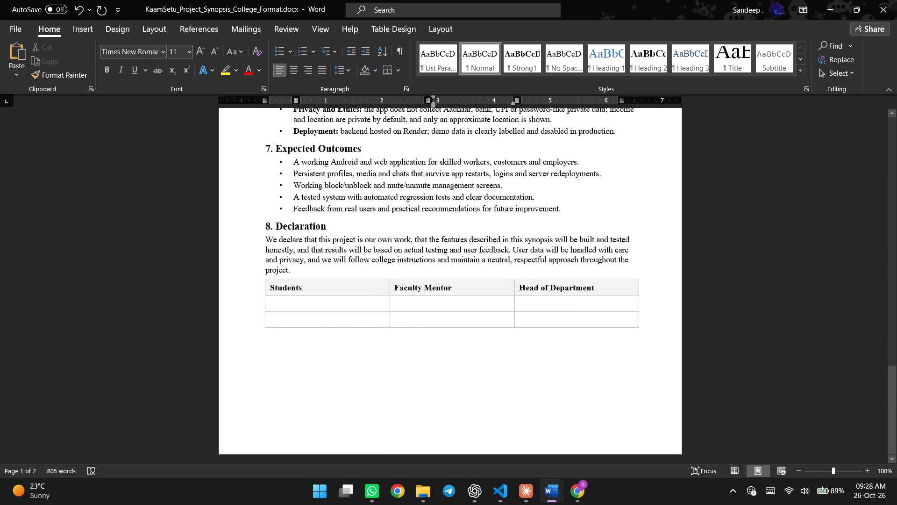
{"action": "left_click", "coordinate": [357, 306]}
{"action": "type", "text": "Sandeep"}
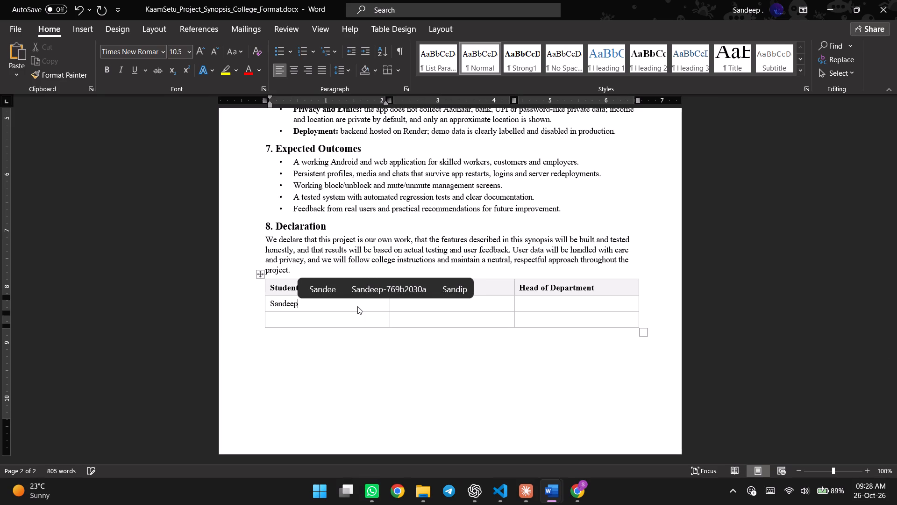
{"action": "left_click", "coordinate": [346, 312]}
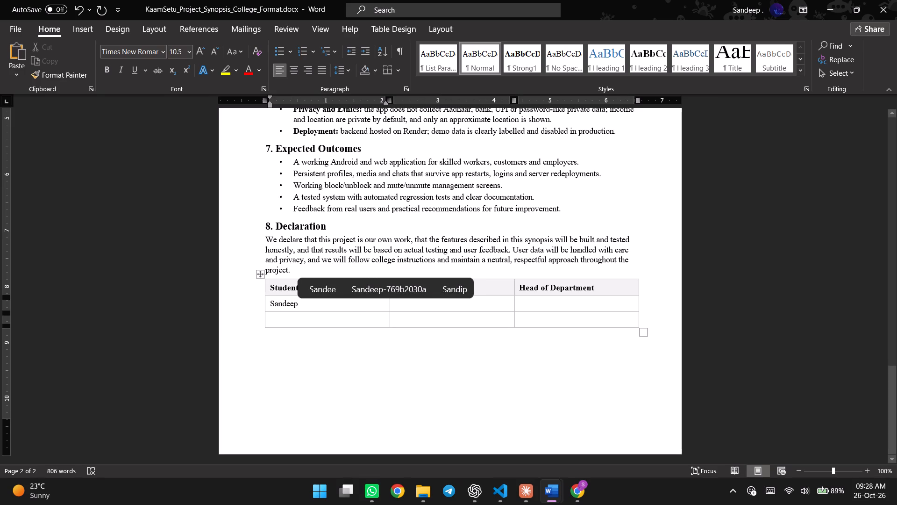
{"action": "left_click", "coordinate": [346, 316]}
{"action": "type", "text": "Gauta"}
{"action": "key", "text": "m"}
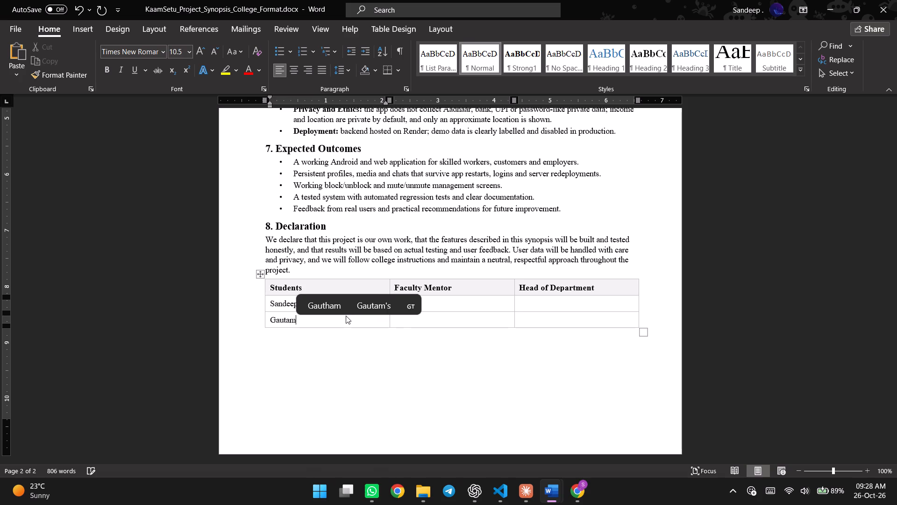
{"action": "left_click", "coordinate": [306, 346]}
Insert a blank line between the Declaration paragraph and the signature table on page 2.
{"action": "scroll", "coordinate": [306, 346], "scroll_direction": "up", "scroll_amount": 2}
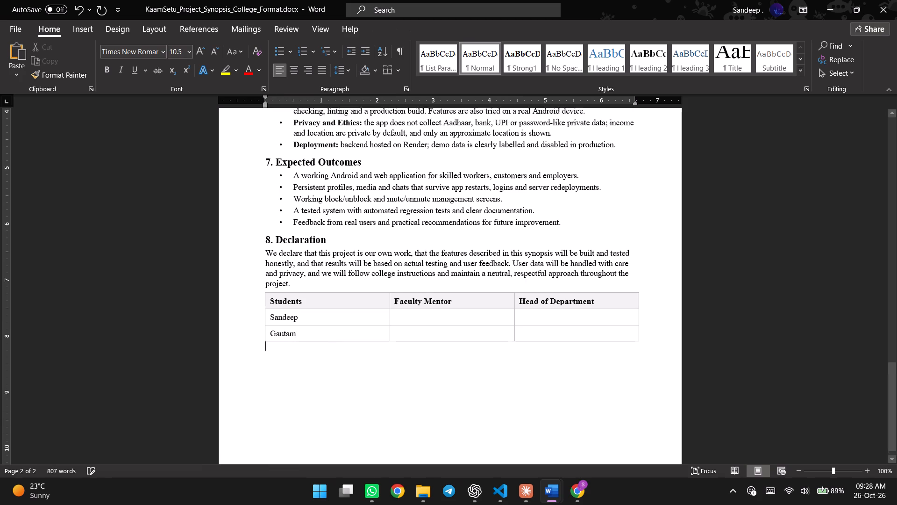
{"action": "scroll", "coordinate": [306, 346], "scroll_direction": "up", "scroll_amount": 13}
{"action": "scroll", "coordinate": [306, 346], "scroll_direction": "down", "scroll_amount": 1}
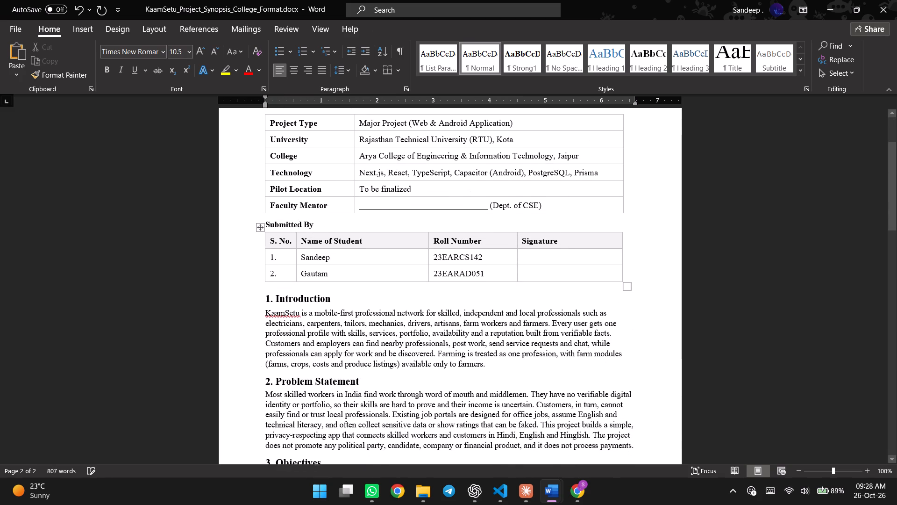
{"action": "scroll", "coordinate": [306, 346], "scroll_direction": "down", "scroll_amount": 2}
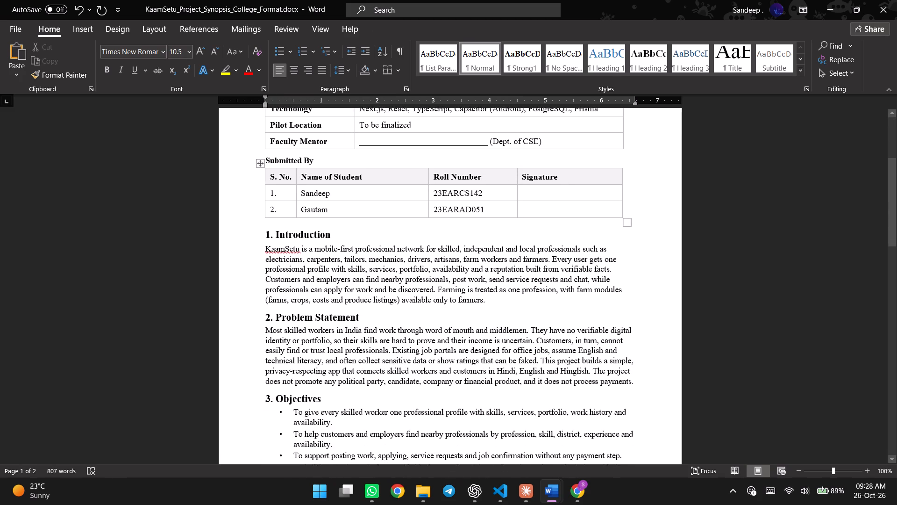
{"action": "scroll", "coordinate": [306, 346], "scroll_direction": "down", "scroll_amount": 2}
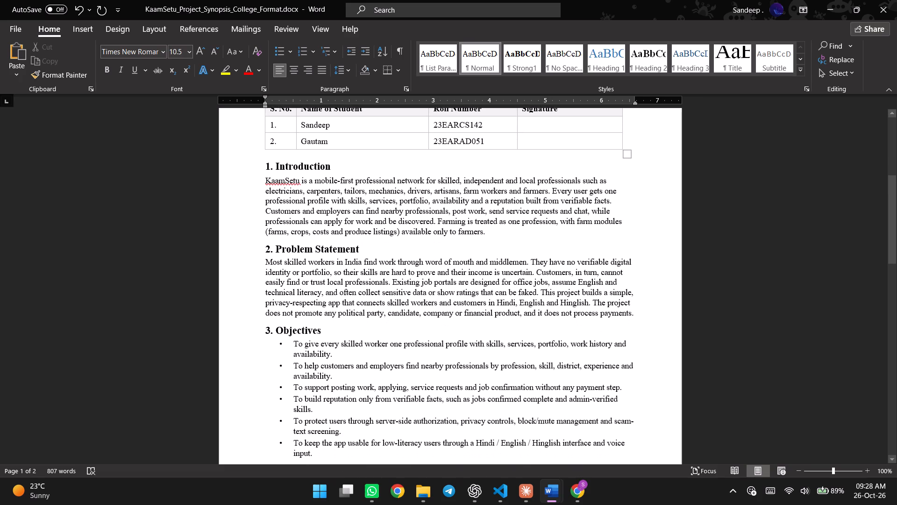
{"action": "scroll", "coordinate": [306, 346], "scroll_direction": "down", "scroll_amount": 9}
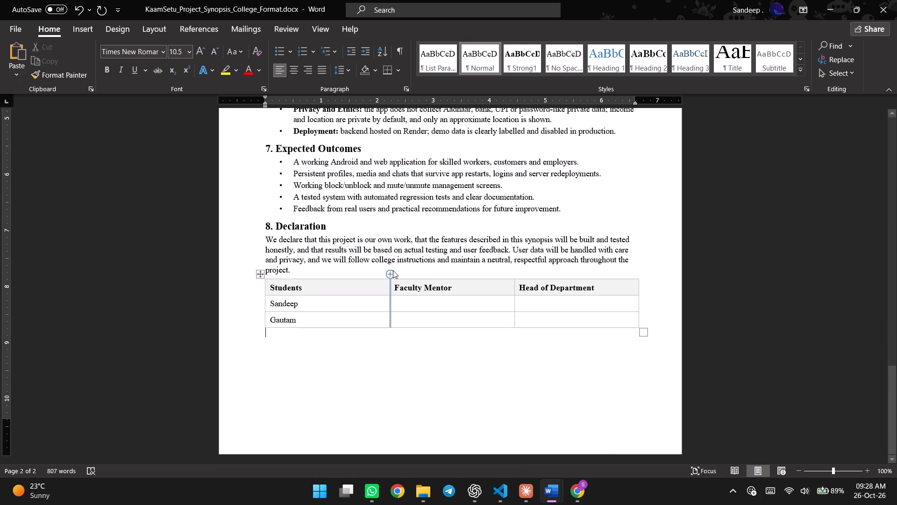
{"action": "left_click", "coordinate": [336, 268]}
{"action": "key", "text": "Return"}
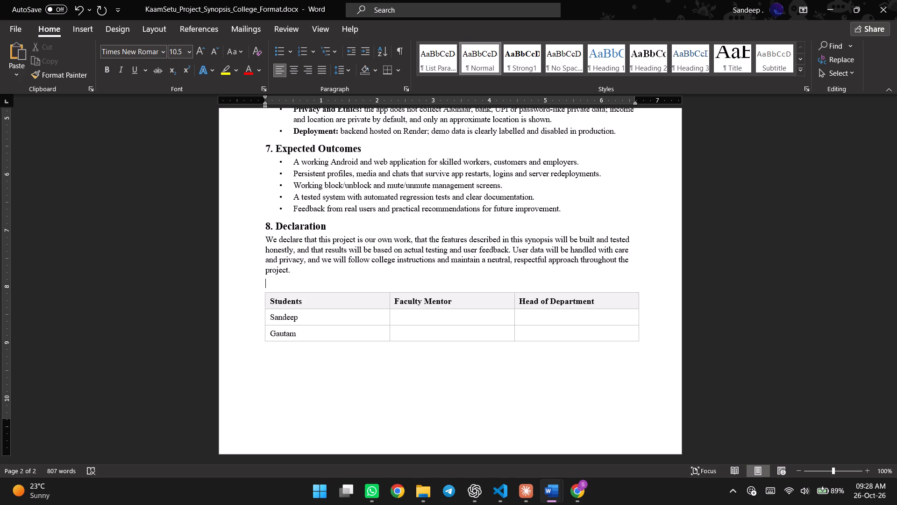
Delete the text "(Dept. of CSE)" from the Faculty Mentor row of the project details table on page 1.
{"action": "scroll", "coordinate": [336, 268], "scroll_direction": "up", "scroll_amount": 16}
{"action": "scroll", "coordinate": [336, 268], "scroll_direction": "down", "scroll_amount": 1}
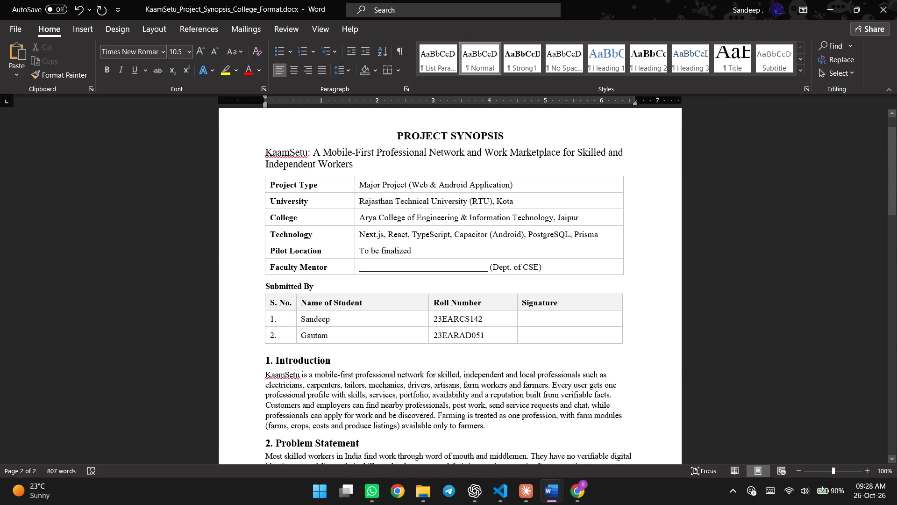
{"action": "scroll", "coordinate": [336, 268], "scroll_direction": "down", "scroll_amount": 2}
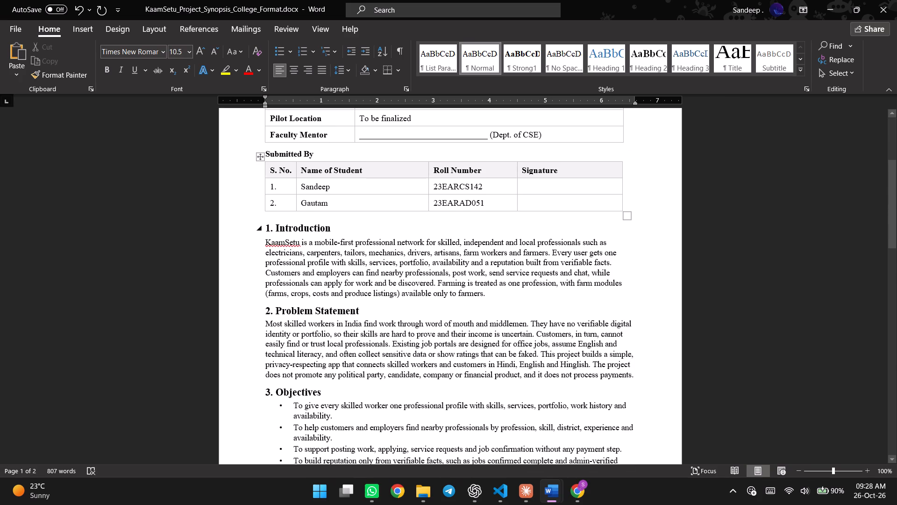
{"action": "left_click", "coordinate": [562, 136]}
{"action": "key", "text": "BackSpace"}
{"action": "key", "text": "BackSpace"}
{"action": "key", "text": "BackSpace"}
{"action": "key", "text": "BackSpace"}
{"action": "key", "text": "BackSpace"}
{"action": "key", "text": "BackSpace"}
{"action": "key", "text": "BackSpace"}
{"action": "key", "text": "BackSpace"}
{"action": "key", "text": "BackSpace"}
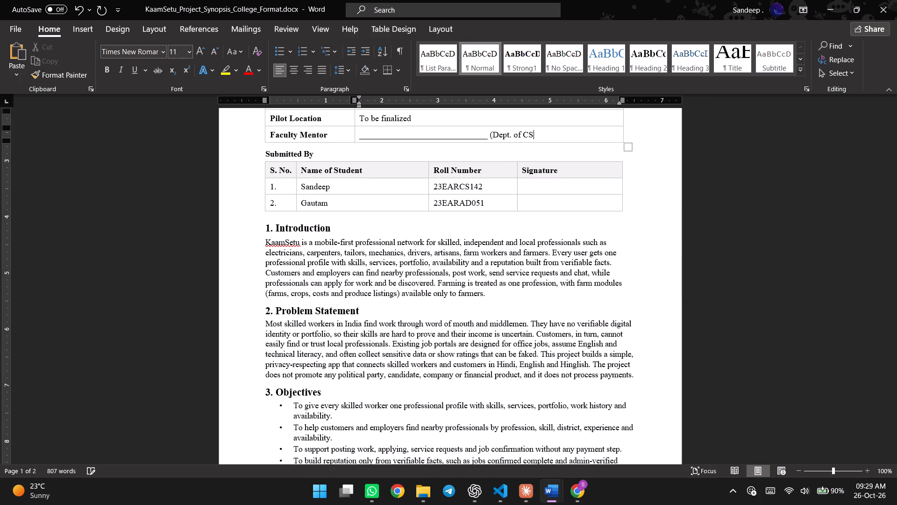
{"action": "key", "text": "BackSpace"}
{"action": "key", "text": "BackSpace"}
{"action": "key", "text": "BackSpace"}
{"action": "key", "text": "BackSpace"}
{"action": "key", "text": "BackSpace"}
Delete the blank underscore line from the Faculty Mentor row of the project details table, leaving the cell empty.
{"action": "left_click", "coordinate": [461, 133]}
{"action": "key", "text": "c"}
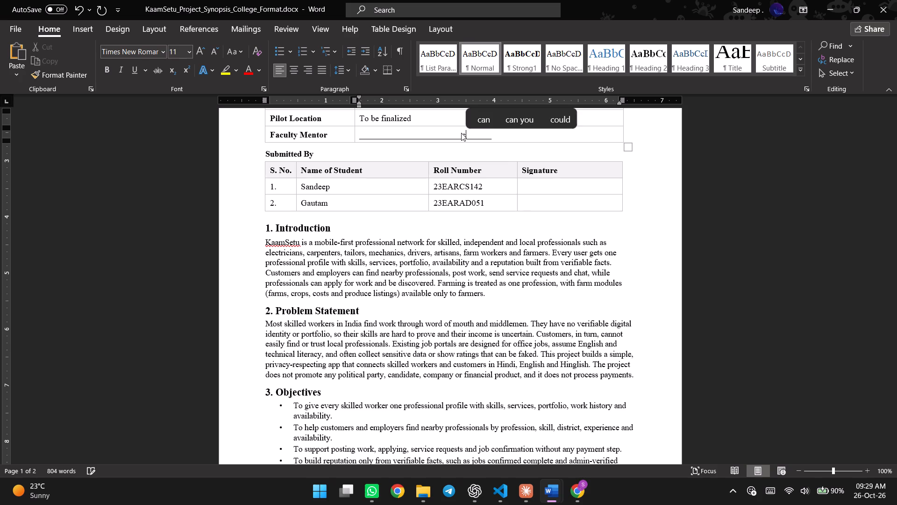
{"action": "key", "text": "BackSpace"}
{"action": "left_click_drag", "start_coordinate": [492, 134], "coordinate": [383, 137]}
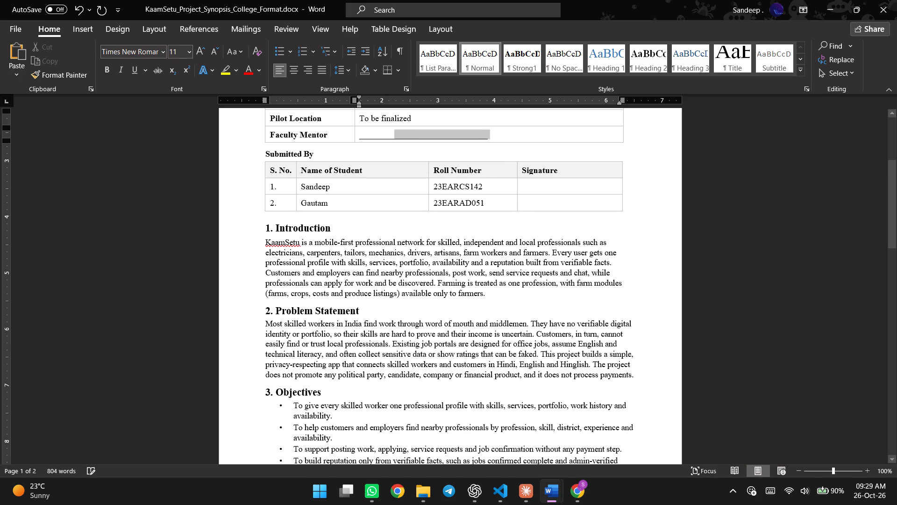
{"action": "left_click_drag", "start_coordinate": [383, 137], "coordinate": [360, 139]}
{"action": "key", "text": "BackSpace"}
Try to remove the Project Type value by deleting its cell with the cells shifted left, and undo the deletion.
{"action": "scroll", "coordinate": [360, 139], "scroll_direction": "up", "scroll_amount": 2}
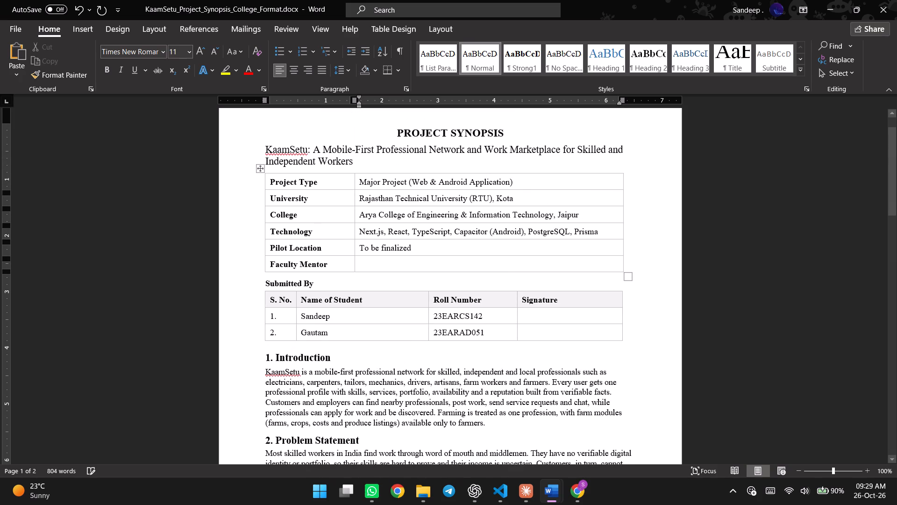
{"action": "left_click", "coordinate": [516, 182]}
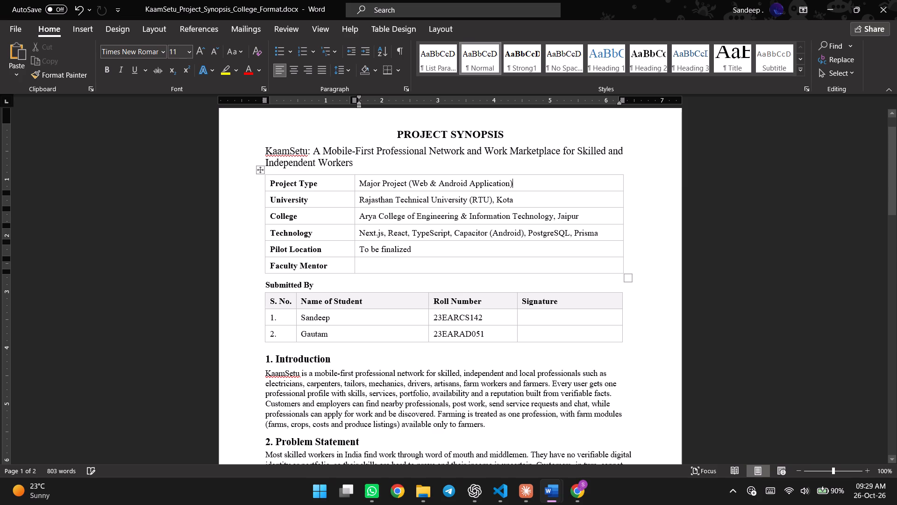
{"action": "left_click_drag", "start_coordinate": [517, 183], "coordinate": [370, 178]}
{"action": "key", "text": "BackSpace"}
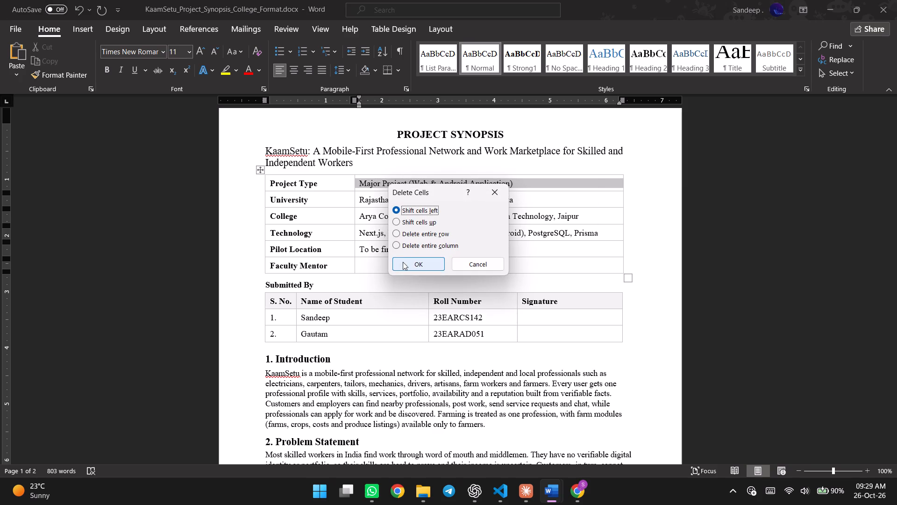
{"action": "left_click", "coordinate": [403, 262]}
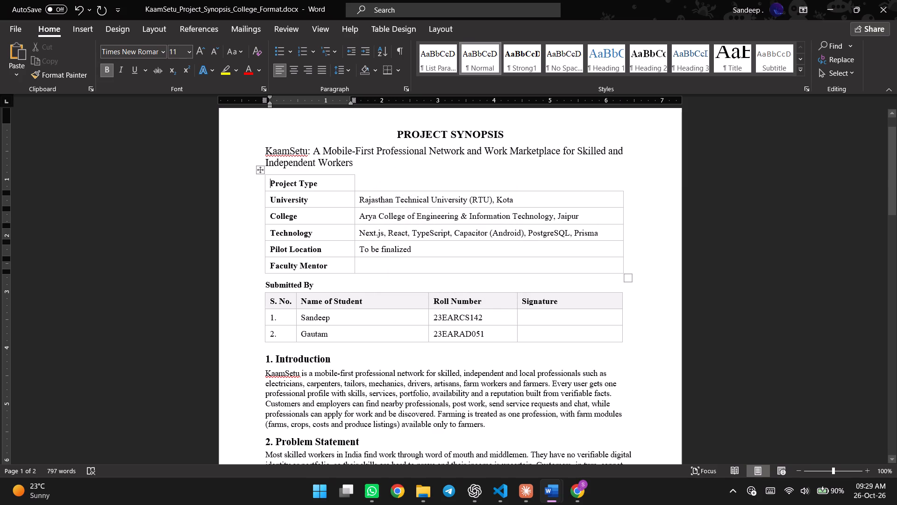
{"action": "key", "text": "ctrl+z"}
Replace the Project Type value in the project details table with FEC.
{"action": "left_click", "coordinate": [360, 189]}
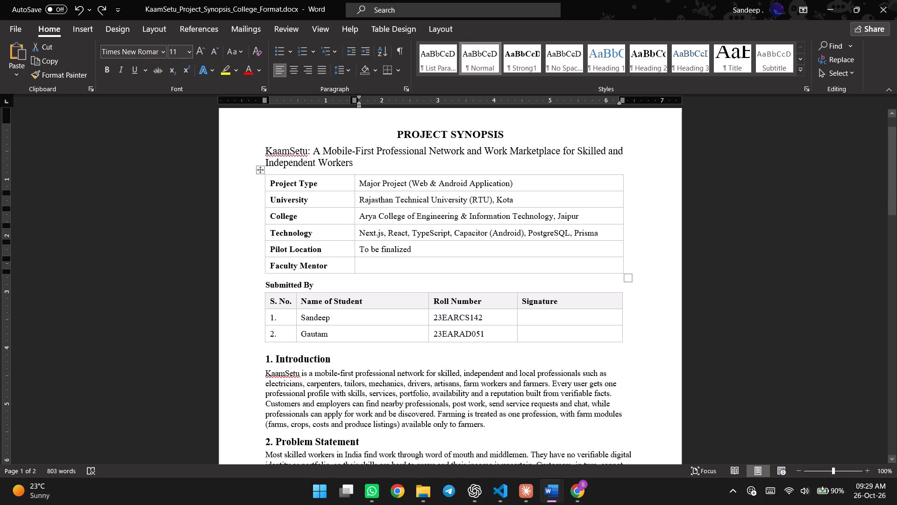
{"action": "left_click_drag", "start_coordinate": [358, 184], "coordinate": [392, 183]}
{"action": "left_click", "coordinate": [392, 183]}
{"action": "left_click", "coordinate": [515, 187]}
{"action": "key", "text": "BackSpace"}
{"action": "key", "text": "BackSpace"}
{"action": "key", "text": "BackSpace"}
{"action": "key", "text": "BackSpace"}
{"action": "key", "text": "BackSpace"}
{"action": "key", "text": "BackSpace"}
{"action": "key", "text": "BackSpace"}
{"action": "key", "text": "BackSpace"}
{"action": "key", "text": "BackSpace"}
{"action": "key", "text": "BackSpace"}
{"action": "key", "text": "BackSpace"}
{"action": "key", "text": "BackSpace"}
{"action": "key", "text": "BackSpace"}
{"action": "key", "text": "BackSpace"}
{"action": "key", "text": "BackSpace"}
{"action": "key", "text": "BackSpace"}
{"action": "key", "text": "BackSpace"}
{"action": "key", "text": "BackSpace"}
{"action": "key", "text": "BackSpace"}
{"action": "key", "text": "BackSpace"}
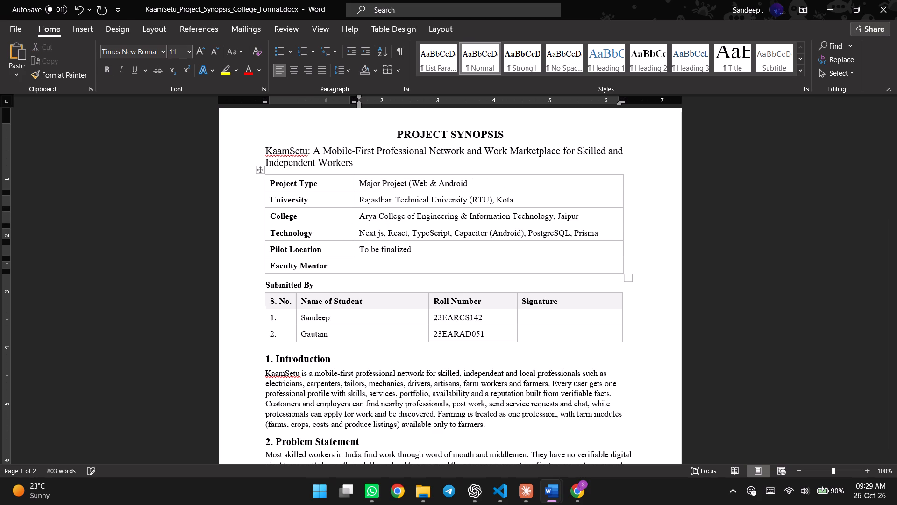
{"action": "key", "text": "BackSpace"}
{"action": "key", "text": "BackSpace"}
{"action": "key", "text": "BackSpace"}
{"action": "key", "text": "BackSpace"}
{"action": "key", "text": "BackSpace"}
{"action": "key", "text": "BackSpace"}
{"action": "key", "text": "BackSpace"}
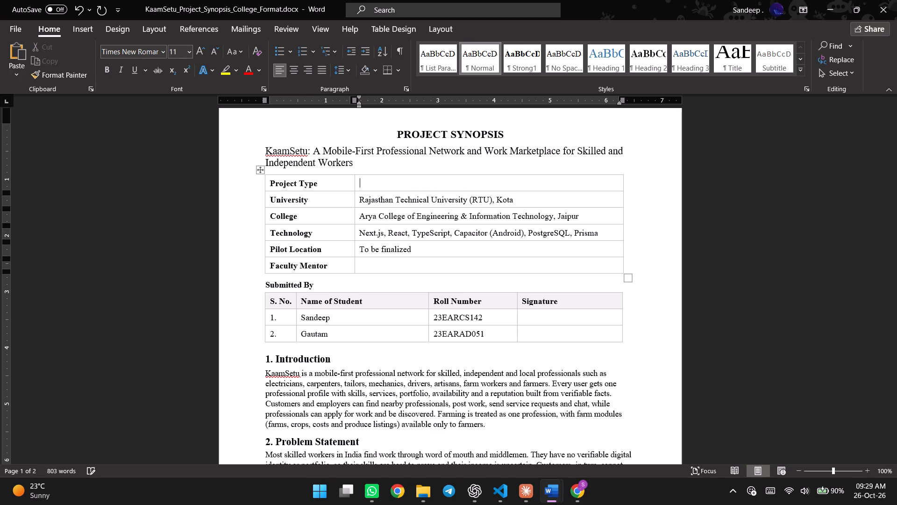
{"action": "key", "text": "BackSpace"}
{"action": "type", "text": "FEC"}
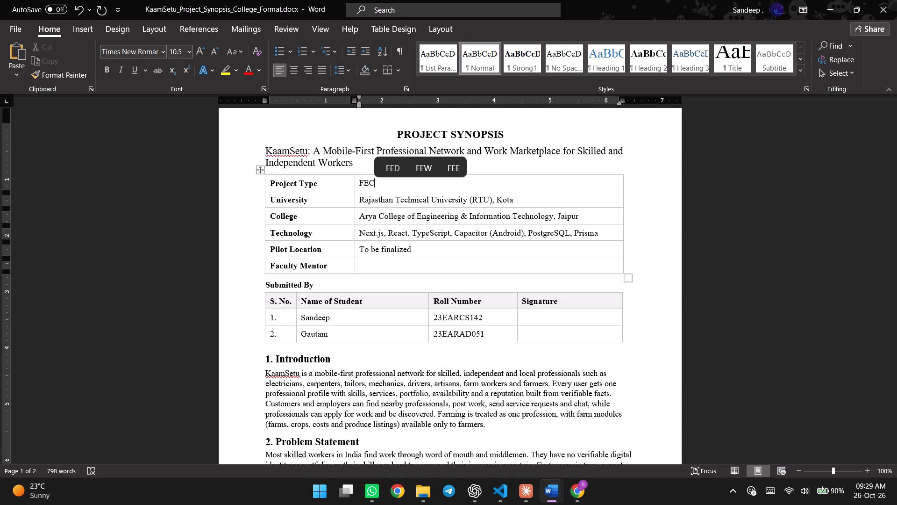
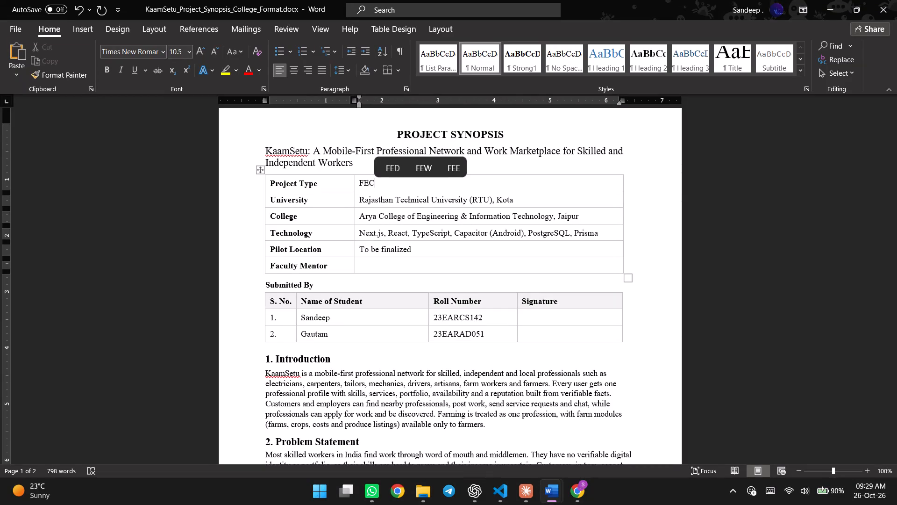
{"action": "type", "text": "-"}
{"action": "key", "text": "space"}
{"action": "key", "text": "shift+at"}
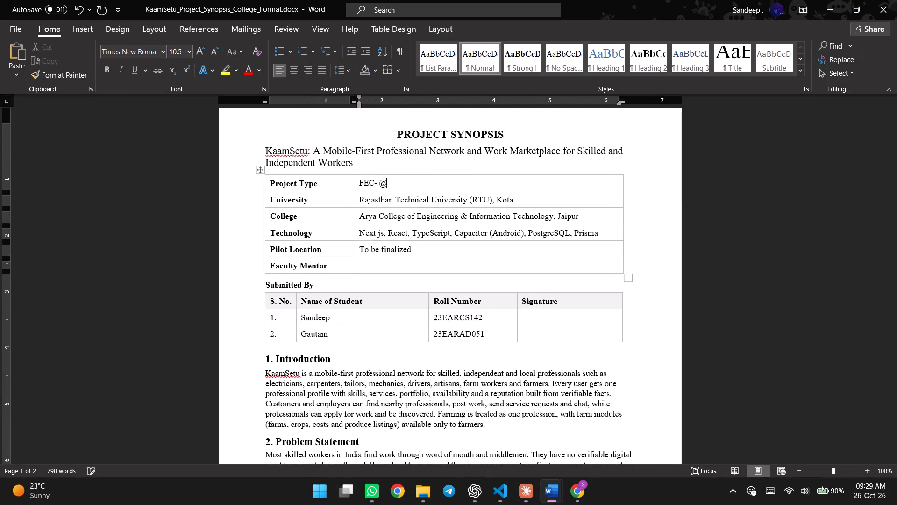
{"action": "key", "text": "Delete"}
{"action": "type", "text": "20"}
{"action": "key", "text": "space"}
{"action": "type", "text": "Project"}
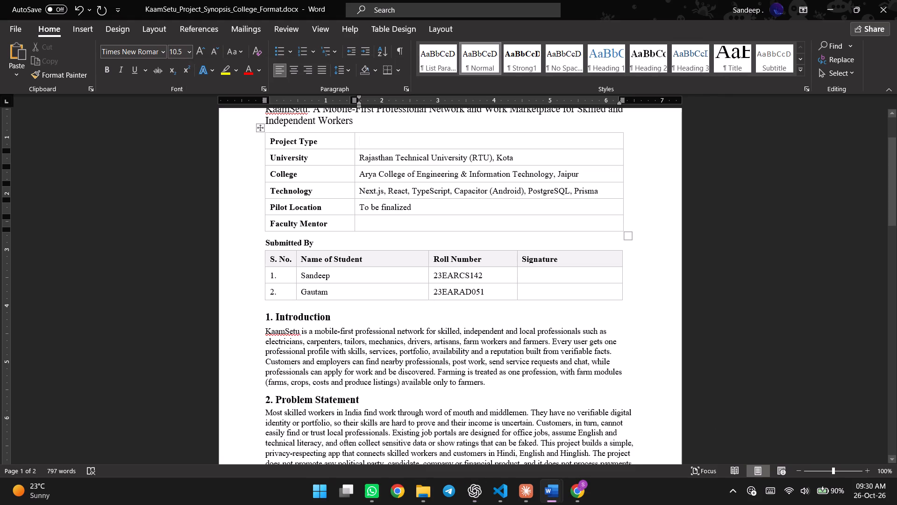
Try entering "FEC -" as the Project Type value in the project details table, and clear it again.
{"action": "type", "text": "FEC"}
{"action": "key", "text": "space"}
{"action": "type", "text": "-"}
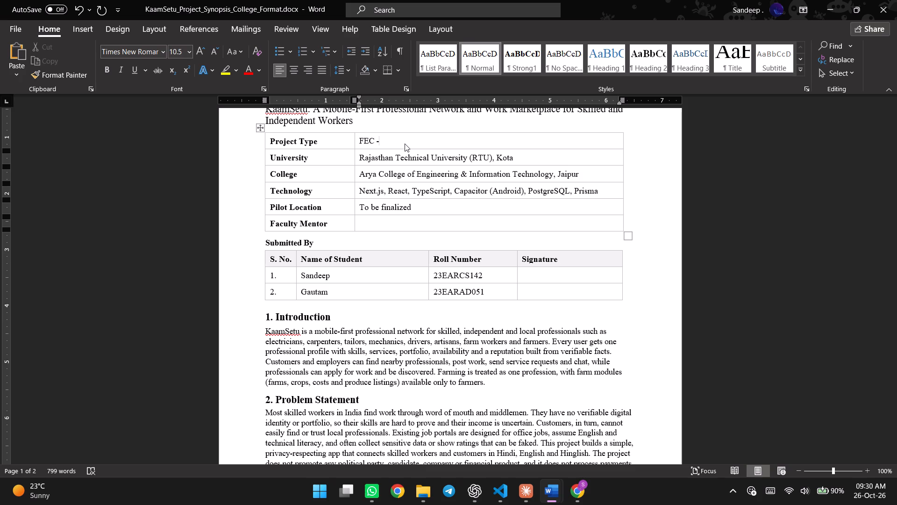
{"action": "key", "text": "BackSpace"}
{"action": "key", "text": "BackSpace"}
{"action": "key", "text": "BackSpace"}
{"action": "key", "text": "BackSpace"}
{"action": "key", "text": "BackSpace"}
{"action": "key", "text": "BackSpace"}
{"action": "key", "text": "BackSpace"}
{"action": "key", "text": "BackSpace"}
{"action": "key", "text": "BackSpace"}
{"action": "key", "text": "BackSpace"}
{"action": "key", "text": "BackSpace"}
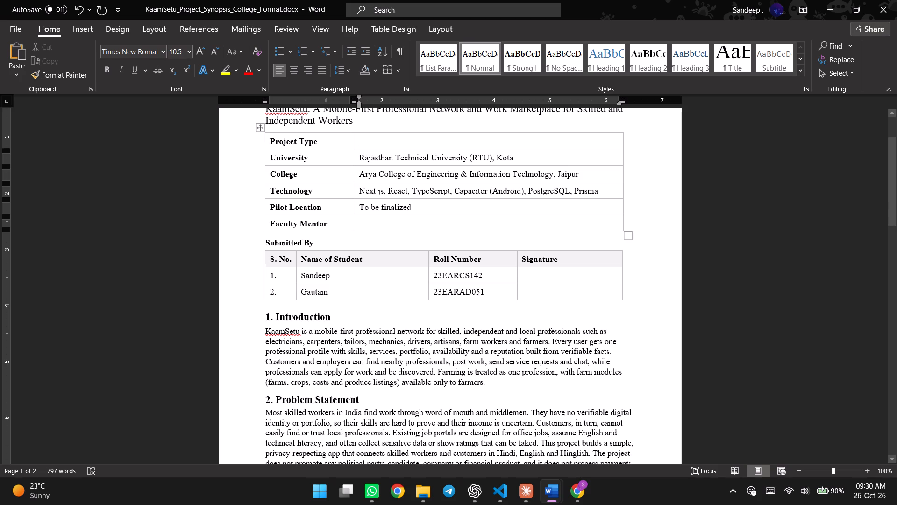
Review the rest of the synopsis down to the signature table after the Declaration section.
{"action": "scroll", "coordinate": [475, 273], "scroll_direction": "down", "scroll_amount": 1}
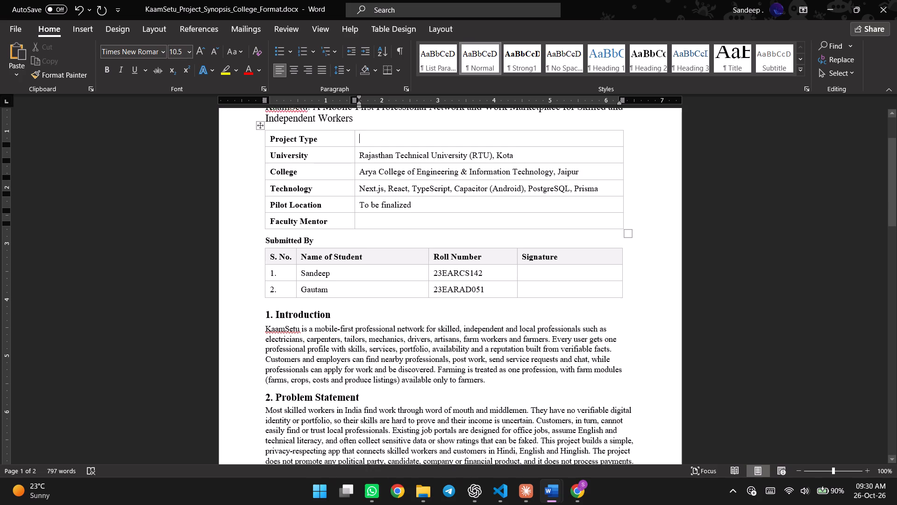
{"action": "scroll", "coordinate": [475, 273], "scroll_direction": "down", "scroll_amount": 9}
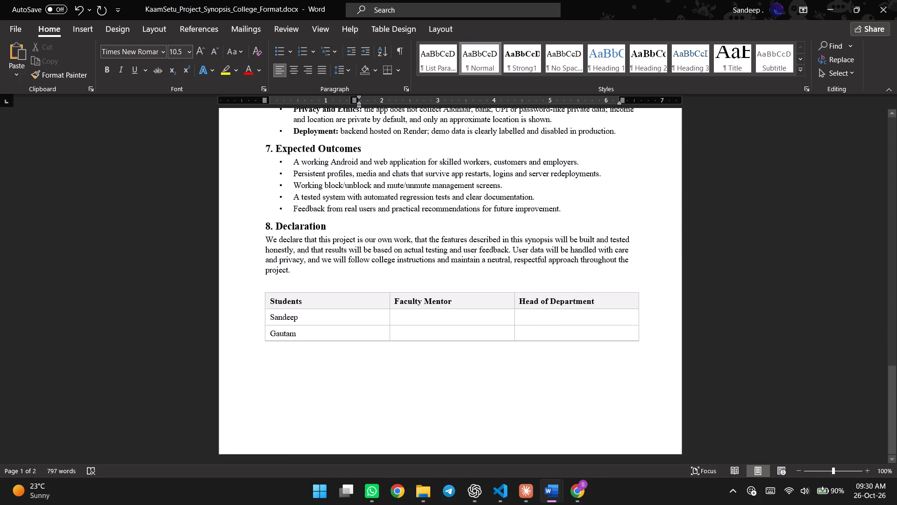
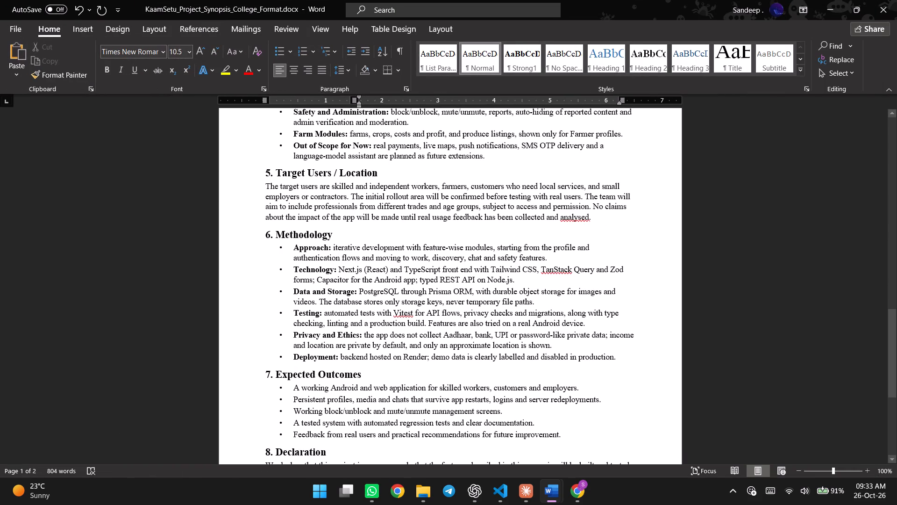
{"action": "left_click", "coordinate": [593, 220]}
{"action": "key", "text": "Return"}
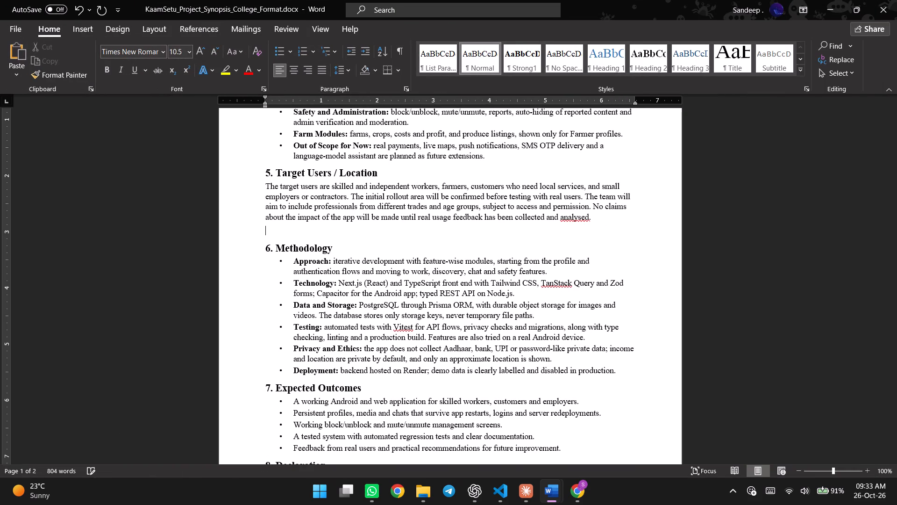
{"action": "key", "text": "ctrl+v"}
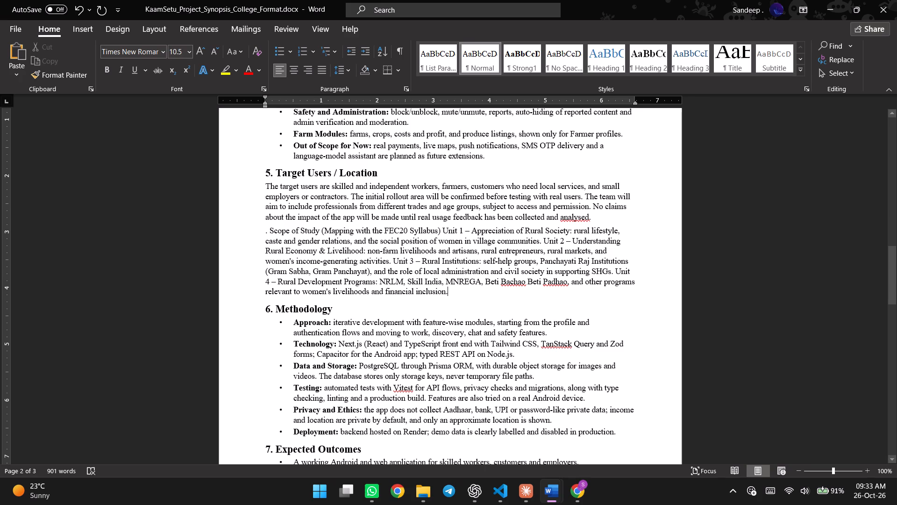
Remove the stray period and space before the pasted Scope of Study text.
{"action": "left_click", "coordinate": [269, 231]}
Replace the stray period at the start of the Scope of Study paragraph with "6.".
{"action": "key", "text": "BackSpace"}
{"action": "key", "text": "BackSpace"}
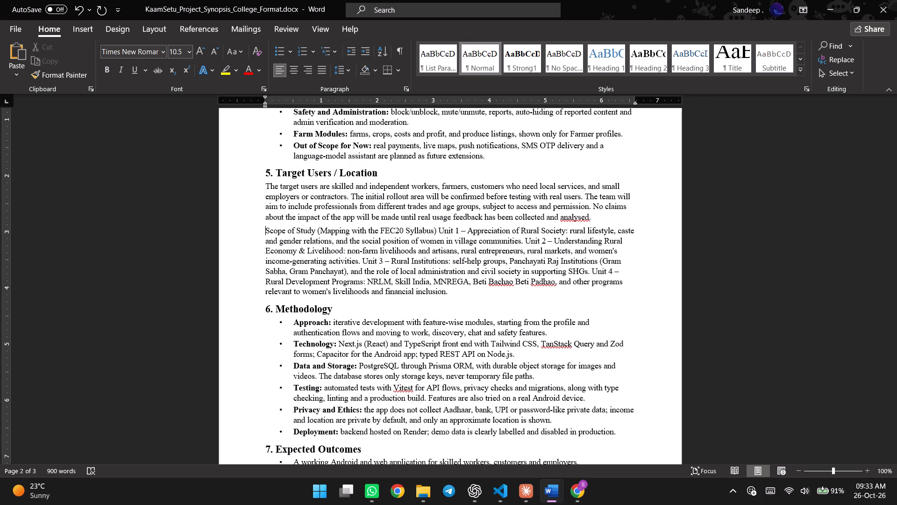
{"action": "type", "text": "6."}
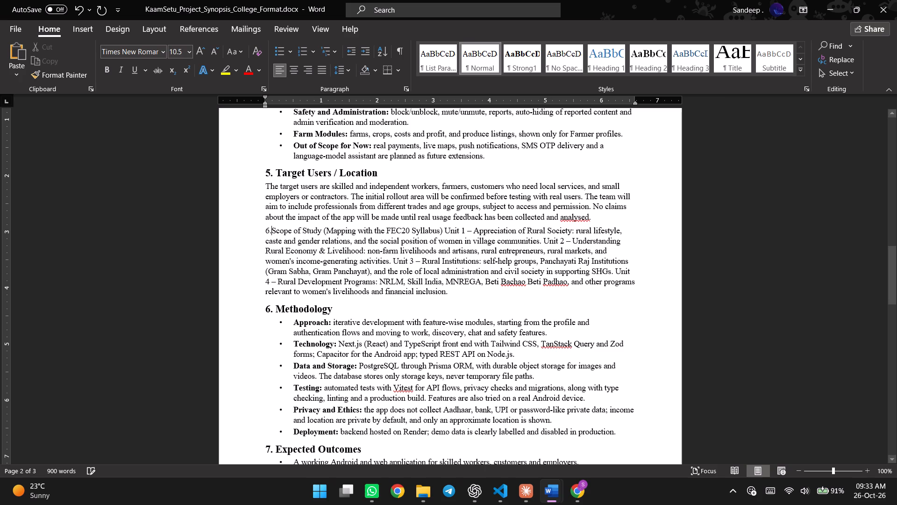
Make "6.Scope of Study (Mapping with the FEC20 Syllabus)" a bold 14 pt heading on its own line, separate from the unit text.
{"action": "left_click_drag", "start_coordinate": [266, 231], "coordinate": [441, 232]}
{"action": "left_click_drag", "start_coordinate": [444, 231], "coordinate": [270, 232]}
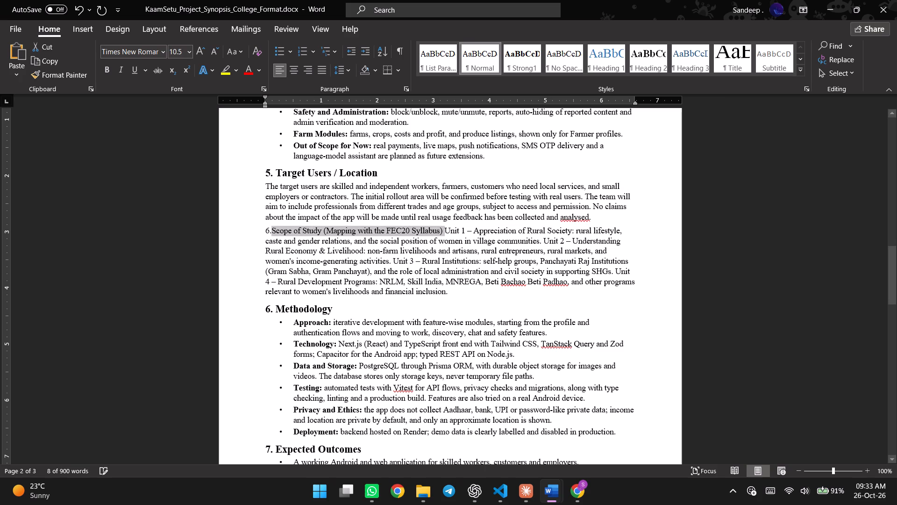
{"action": "left_click_drag", "start_coordinate": [270, 232], "coordinate": [265, 233]}
{"action": "left_click", "coordinate": [104, 66]}
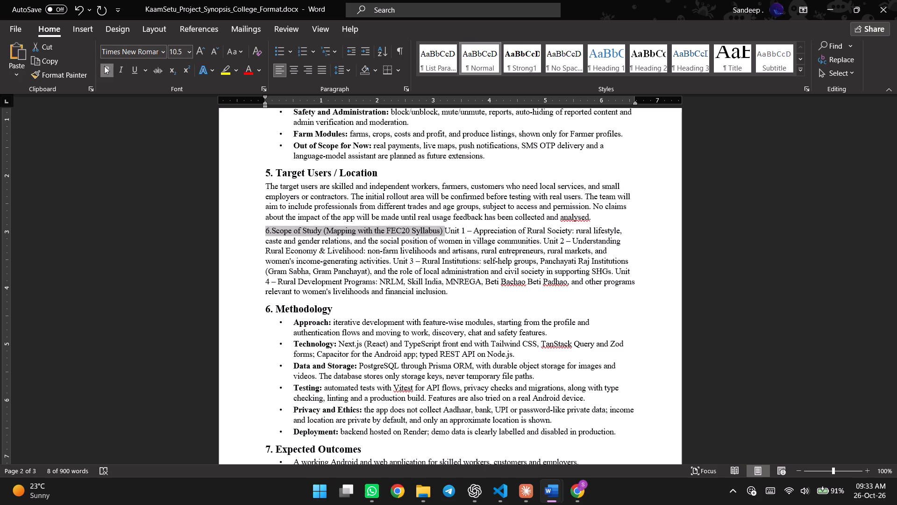
{"action": "left_click", "coordinate": [186, 55]}
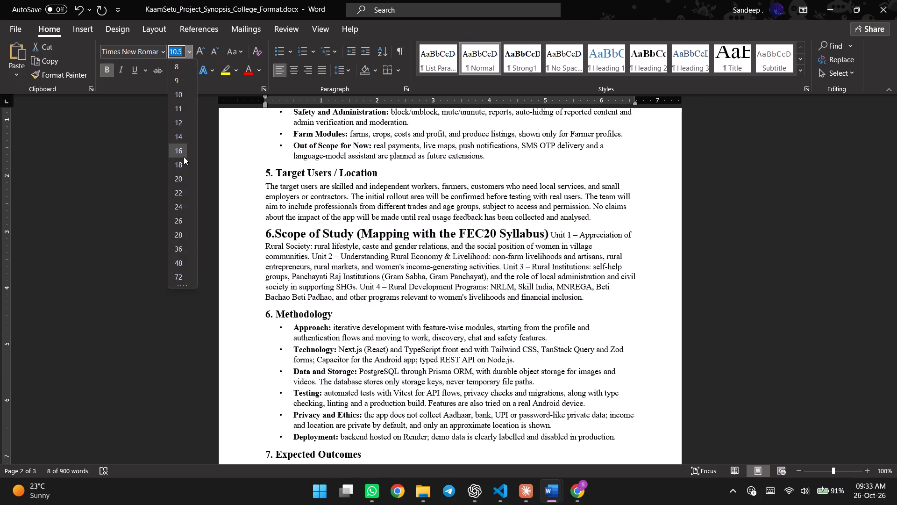
{"action": "left_click", "coordinate": [181, 135]}
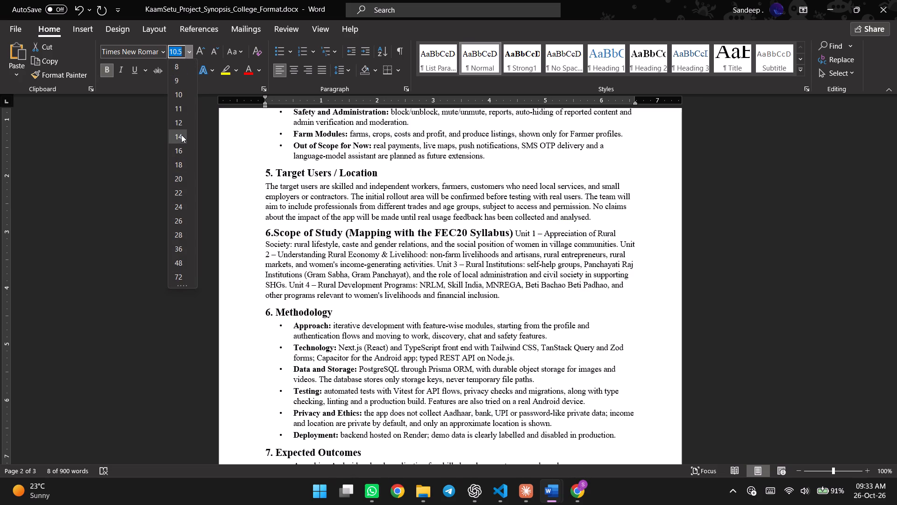
{"action": "left_click", "coordinate": [514, 234]}
{"action": "key", "text": "Return"}
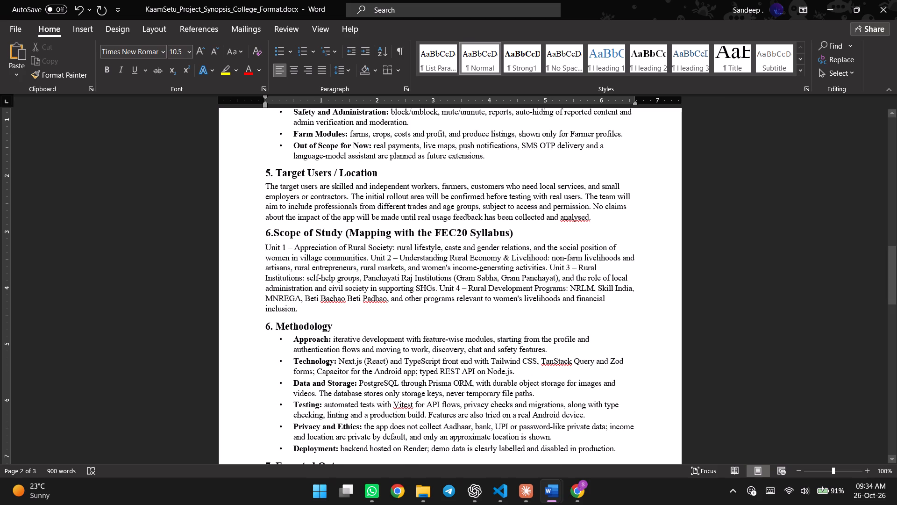
Convert the unit text under Scope of Study to a bulleted list with Unit 1 and Unit 2 starting separate bullets, labels bold.
{"action": "left_click_drag", "start_coordinate": [264, 246], "coordinate": [280, 246]}
{"action": "left_click_drag", "start_coordinate": [280, 246], "coordinate": [287, 246]}
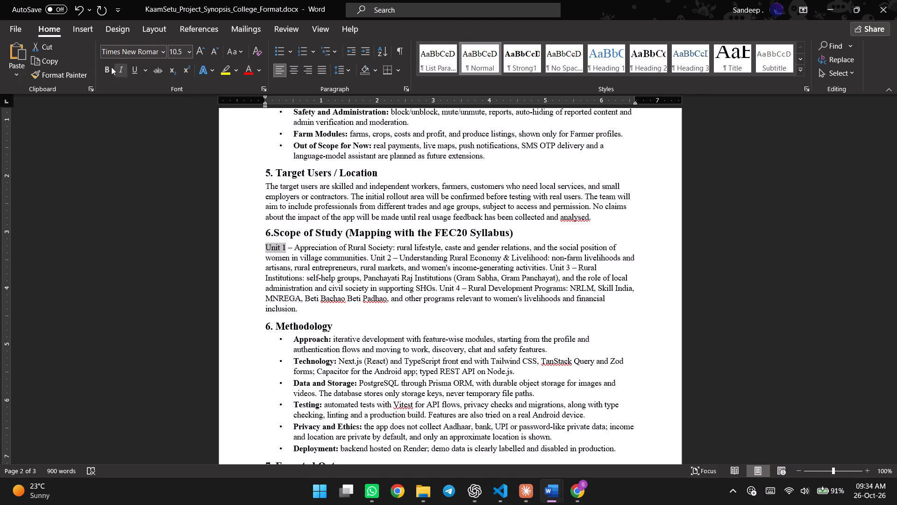
{"action": "left_click", "coordinate": [105, 68]}
{"action": "left_click", "coordinate": [277, 53]}
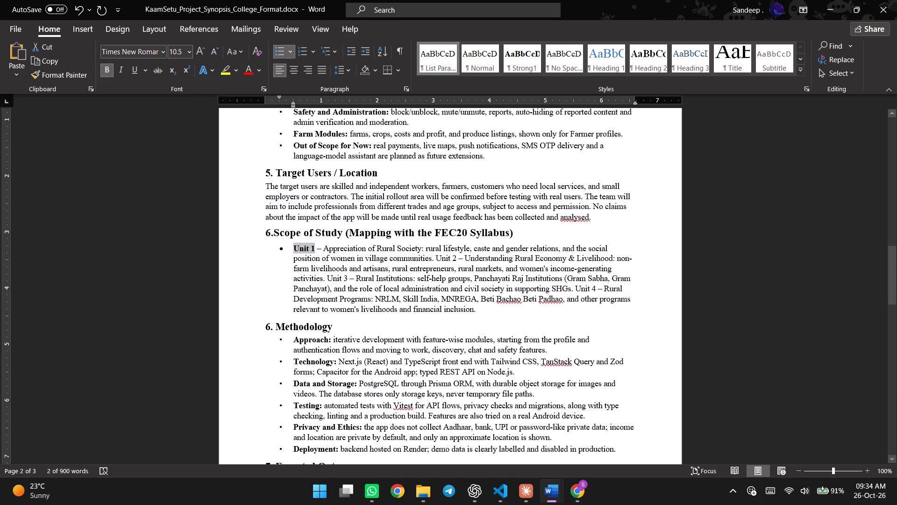
{"action": "left_click", "coordinate": [433, 261]}
{"action": "key", "text": "Return"}
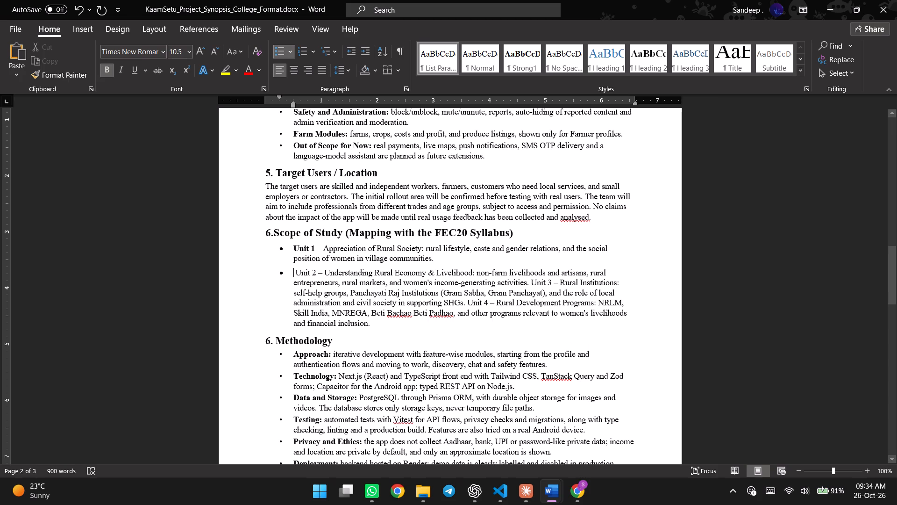
{"action": "left_click_drag", "start_coordinate": [294, 270], "coordinate": [317, 272]}
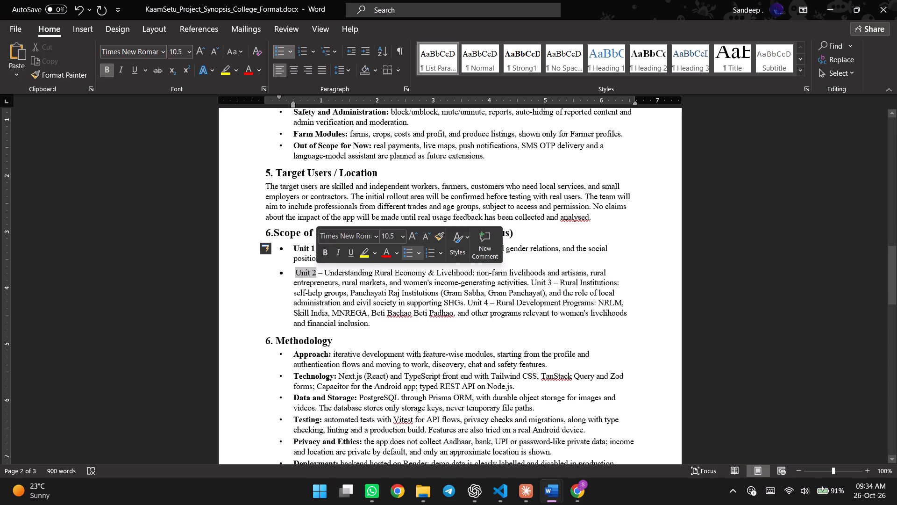
{"action": "left_click", "coordinate": [108, 73]}
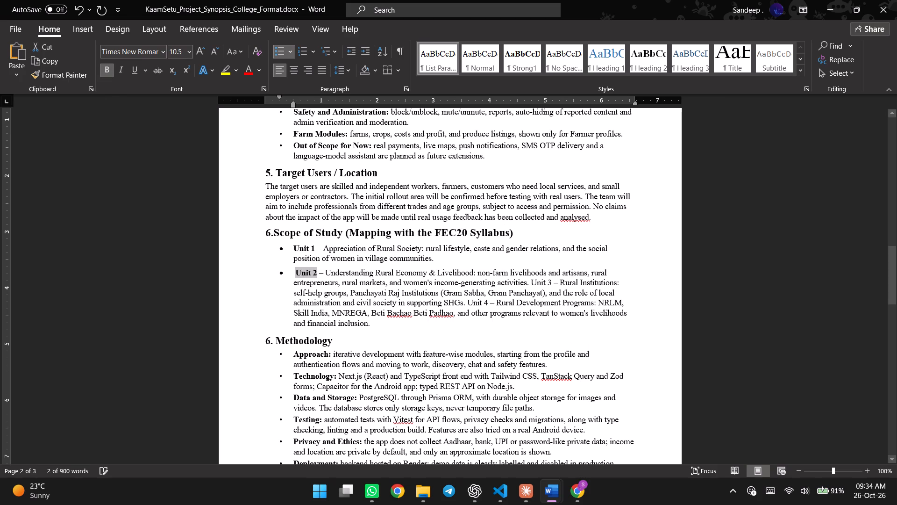
Split Unit 3 and Unit 4 into their own bullets under Scope of Study and bold both unit labels.
{"action": "left_click", "coordinate": [530, 282]}
{"action": "key", "text": "Return"}
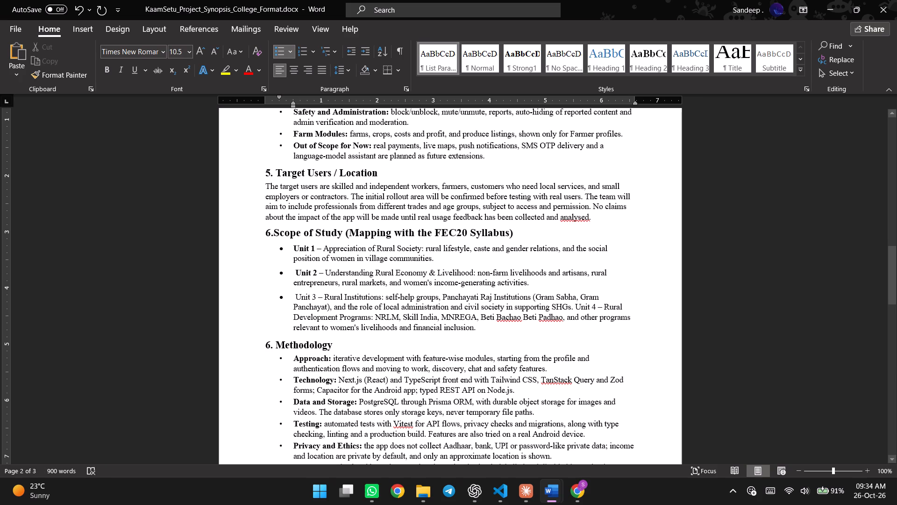
{"action": "left_click_drag", "start_coordinate": [295, 298], "coordinate": [316, 298]}
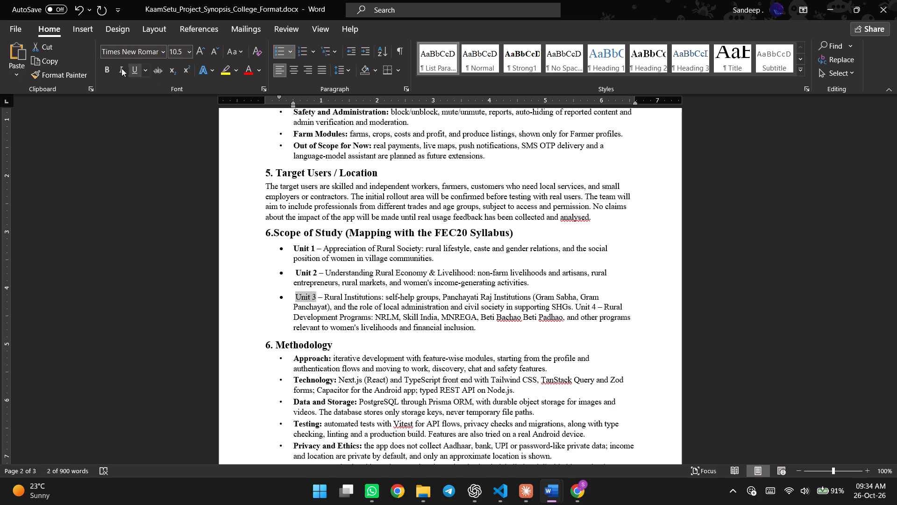
{"action": "left_click", "coordinate": [110, 70]}
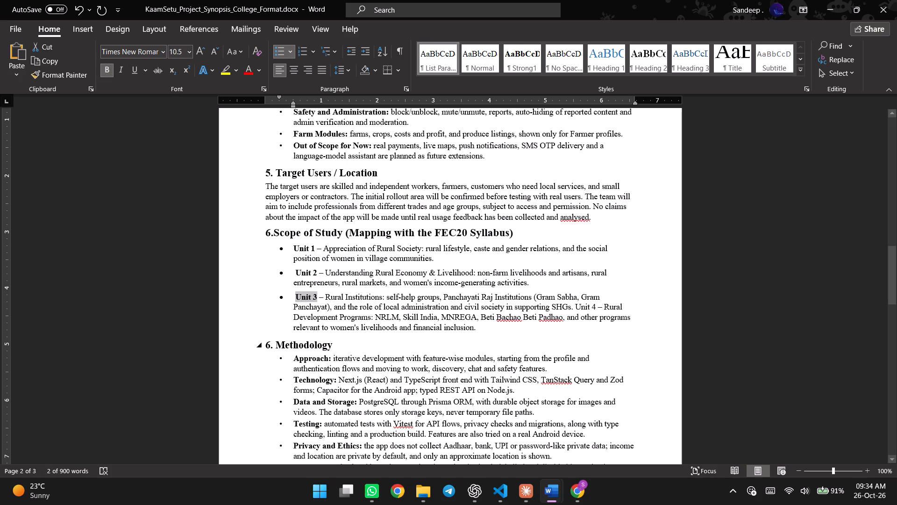
{"action": "left_click", "coordinate": [576, 309]}
{"action": "key", "text": "Return"}
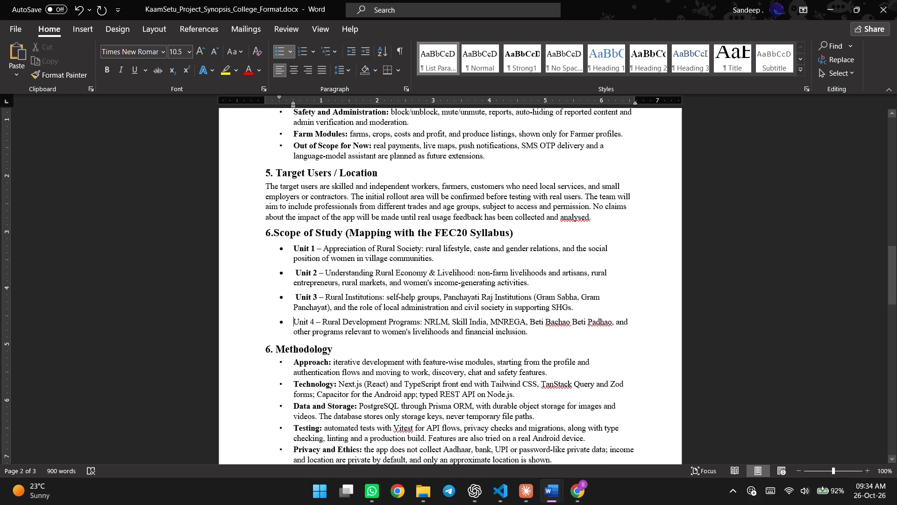
{"action": "left_click_drag", "start_coordinate": [293, 323], "coordinate": [314, 322]}
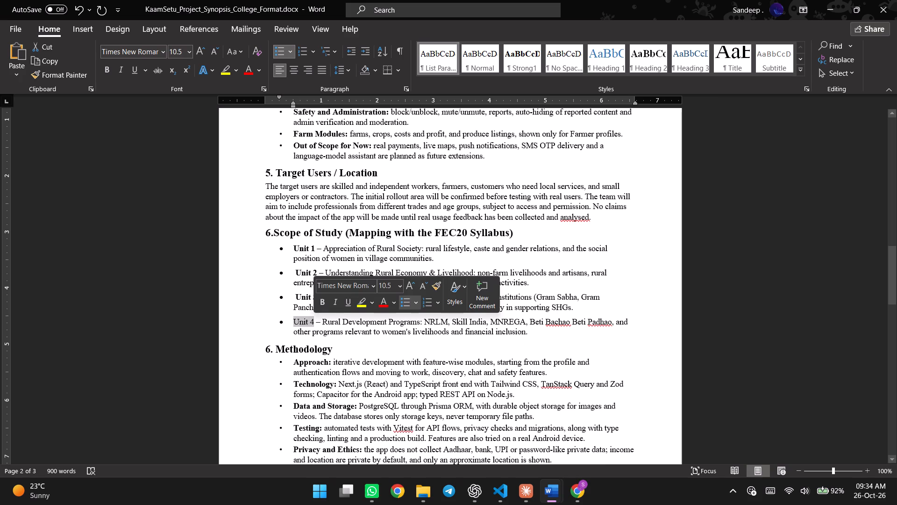
{"action": "left_click", "coordinate": [106, 73]}
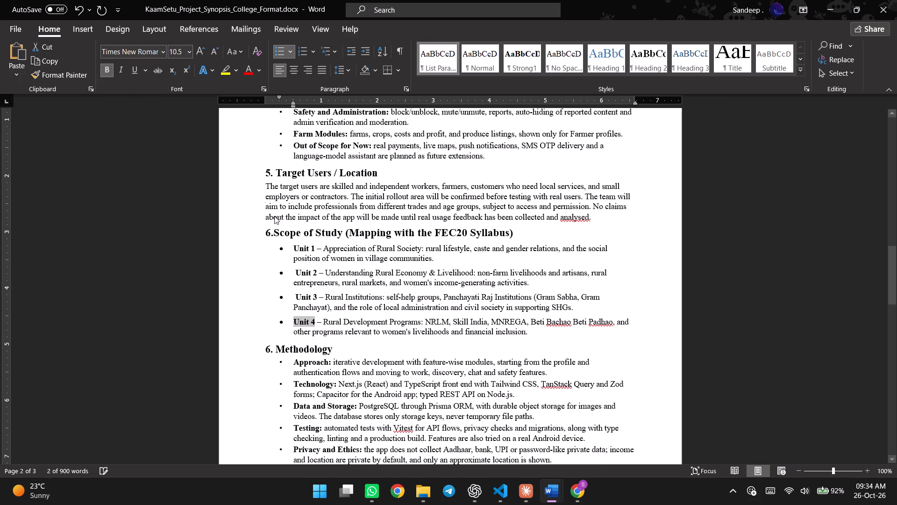
Underline the unit titles "Appreciation of Rural Society" and "Understanding Rural Economy & Livelihood" in the Unit 1 and Unit 2 bullets.
{"action": "left_click_drag", "start_coordinate": [323, 248], "coordinate": [426, 249]}
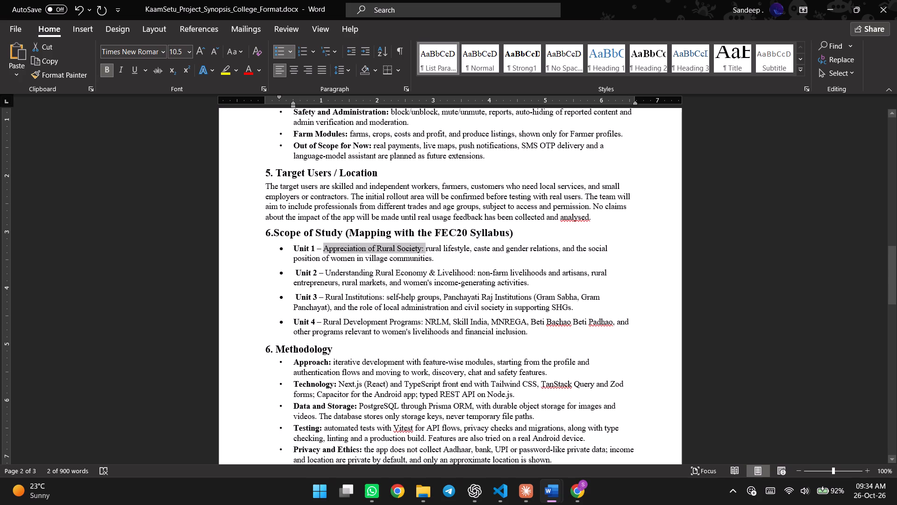
{"action": "left_click_drag", "start_coordinate": [426, 249], "coordinate": [422, 250]}
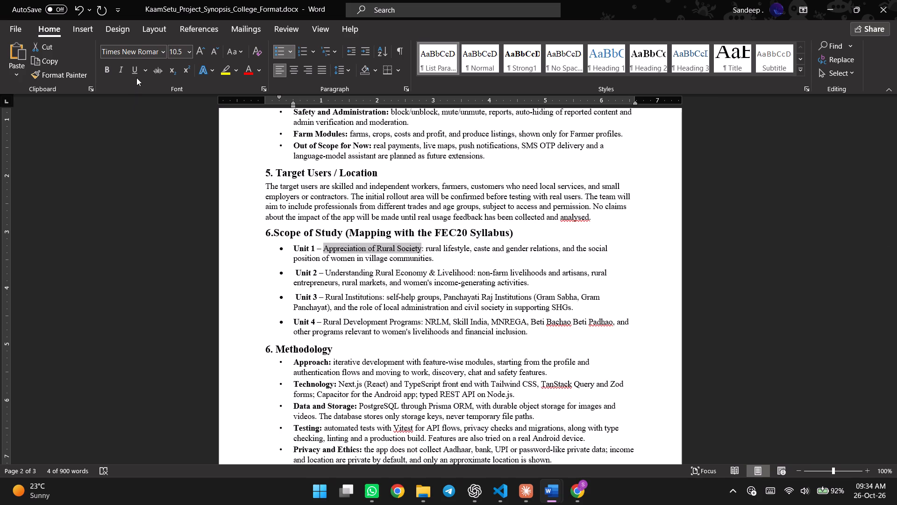
{"action": "left_click_drag", "start_coordinate": [136, 78], "coordinate": [135, 72]}
{"action": "left_click", "coordinate": [135, 72]}
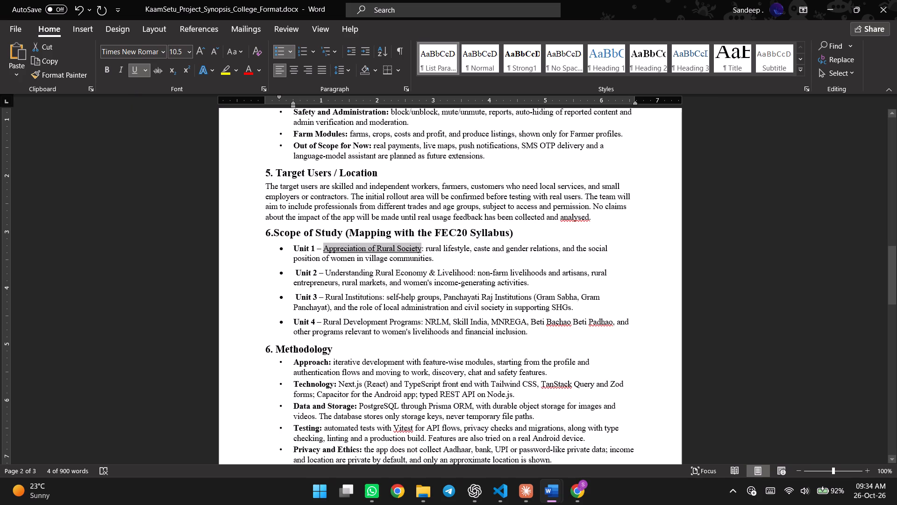
{"action": "left_click_drag", "start_coordinate": [325, 269], "coordinate": [454, 272]}
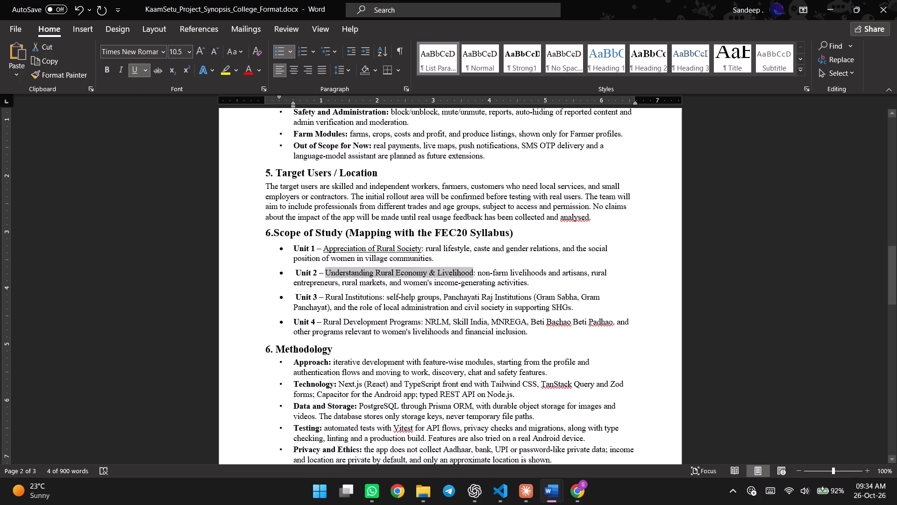
{"action": "left_click_drag", "start_coordinate": [454, 272], "coordinate": [455, 272]}
{"action": "left_click", "coordinate": [134, 73]}
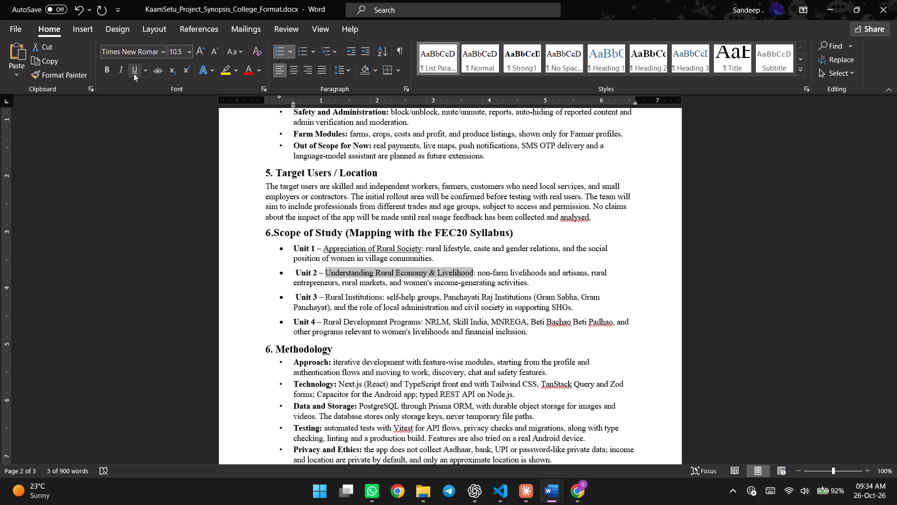
Underline the unit titles "Rural Institutions" and "Rural Development Programs" in the Unit 3 and Unit 4 bullets.
{"action": "left_click_drag", "start_coordinate": [325, 293], "coordinate": [387, 300]}
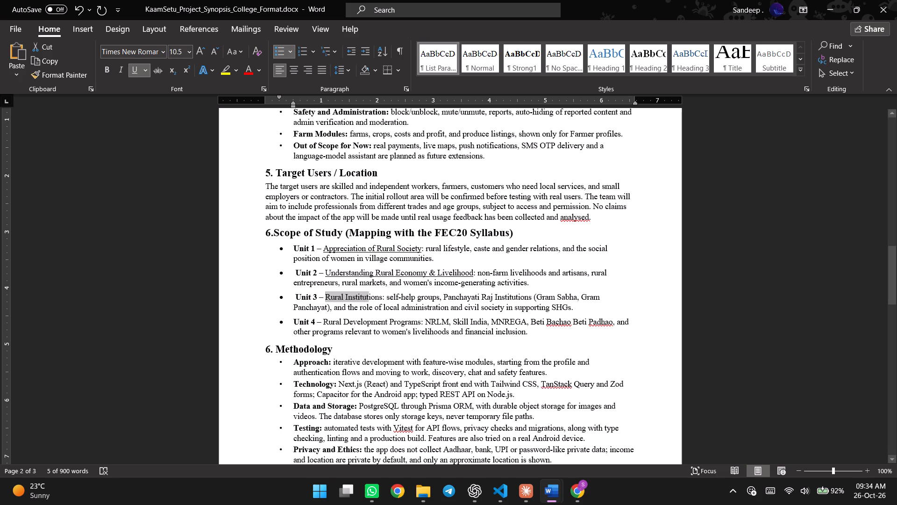
{"action": "left_click_drag", "start_coordinate": [387, 300], "coordinate": [378, 303]}
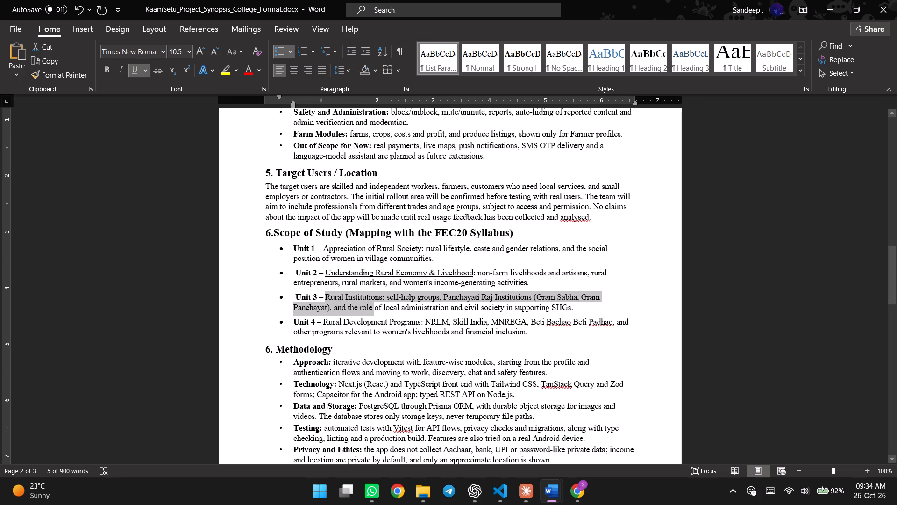
{"action": "left_click_drag", "start_coordinate": [378, 303], "coordinate": [382, 301]}
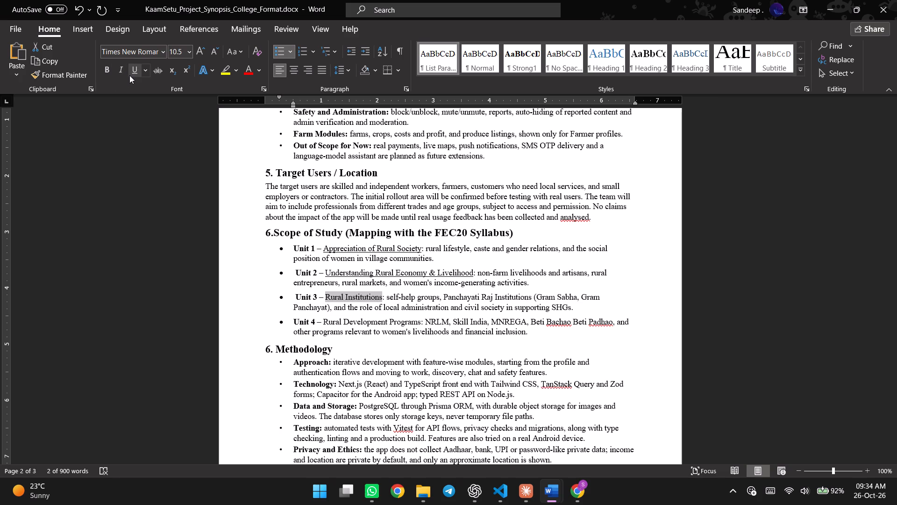
{"action": "left_click", "coordinate": [129, 75]}
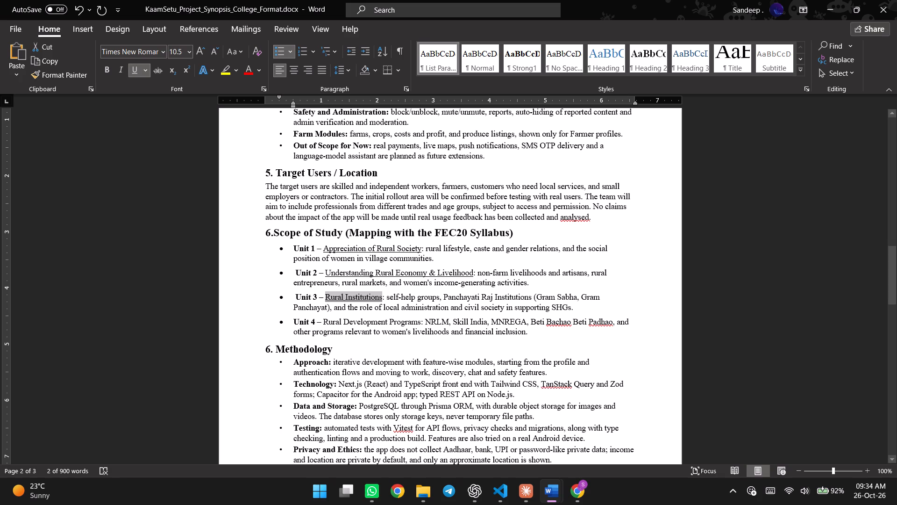
{"action": "left_click_drag", "start_coordinate": [323, 322], "coordinate": [410, 323]}
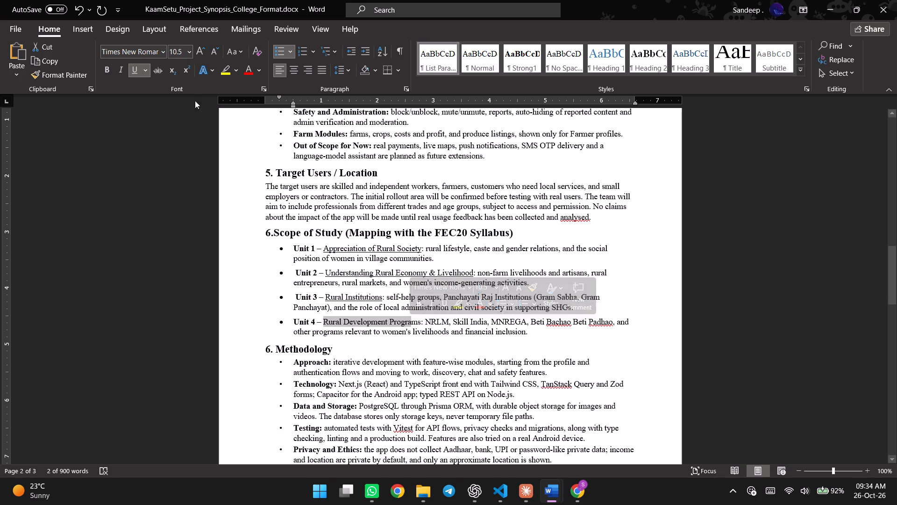
{"action": "left_click", "coordinate": [136, 74]}
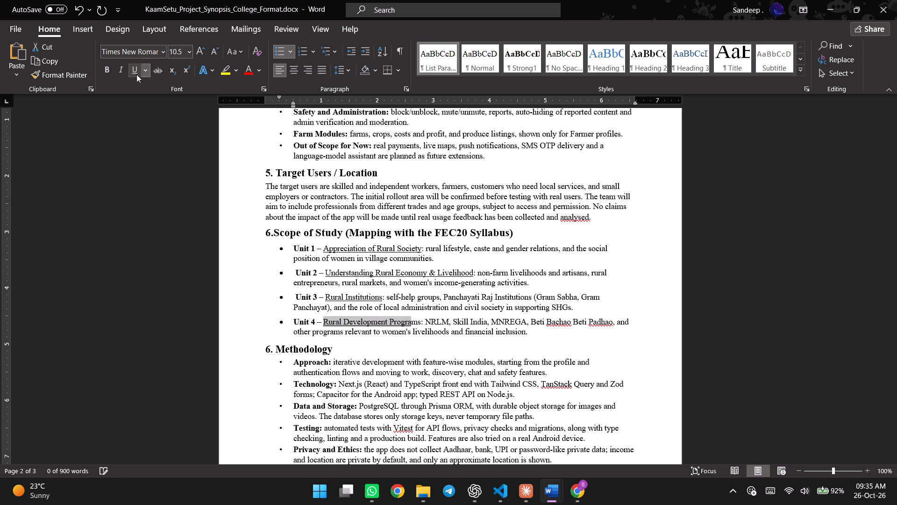
{"action": "left_click_drag", "start_coordinate": [419, 324], "coordinate": [400, 325]}
{"action": "left_click_drag", "start_coordinate": [421, 321], "coordinate": [407, 320]}
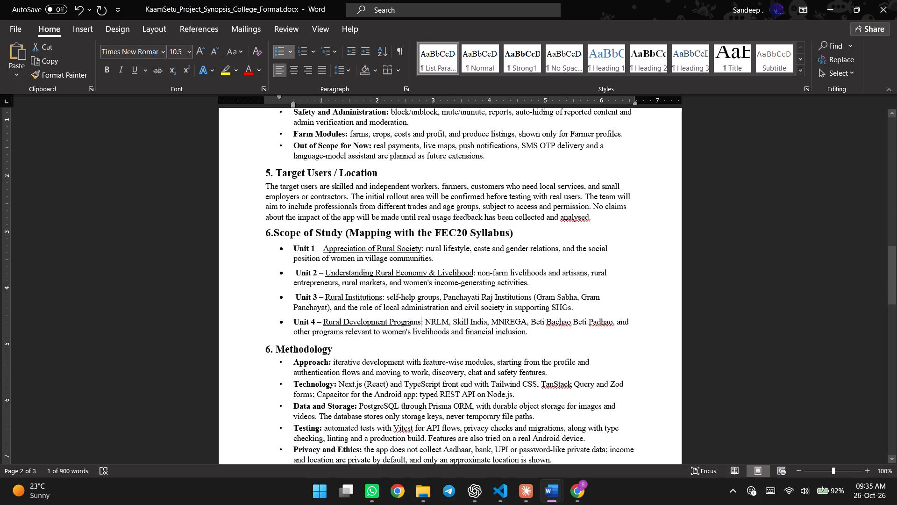
{"action": "left_click_drag", "start_coordinate": [407, 320], "coordinate": [331, 321]}
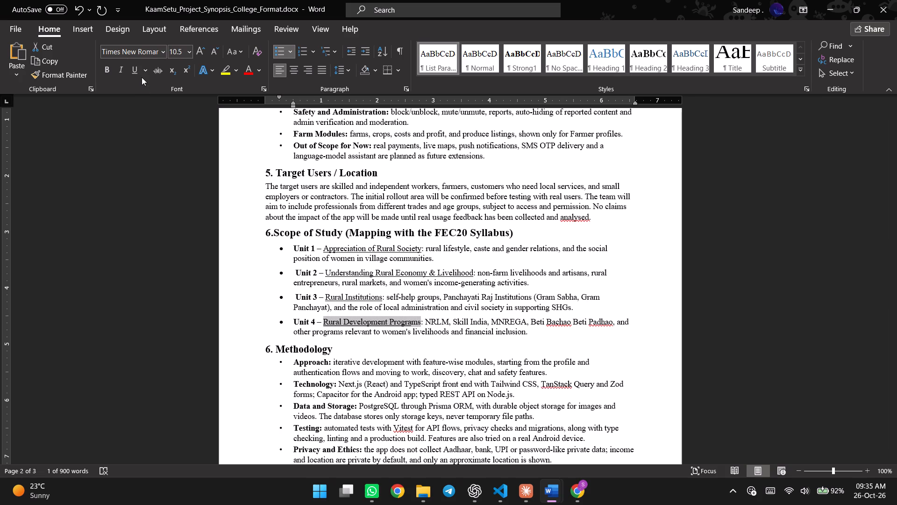
{"action": "left_click", "coordinate": [138, 74]}
{"action": "left_click", "coordinate": [138, 74]}
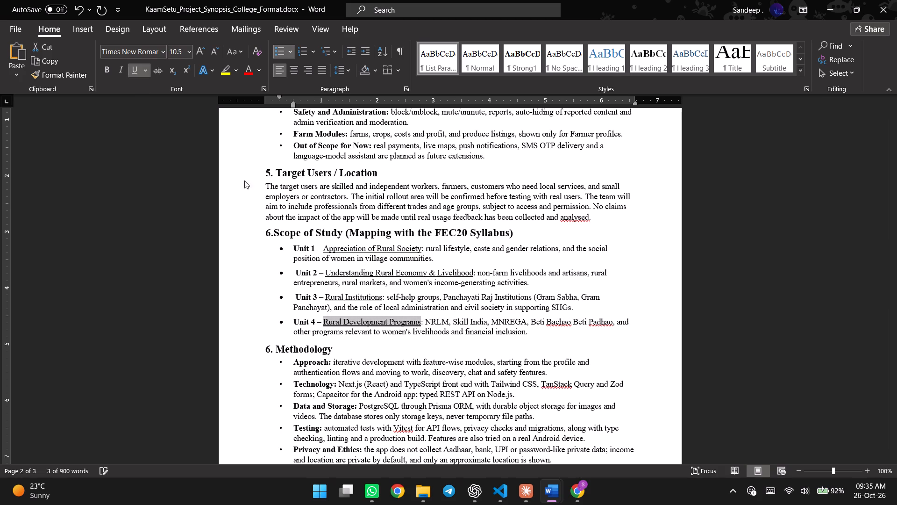
{"action": "left_click", "coordinate": [379, 332]}
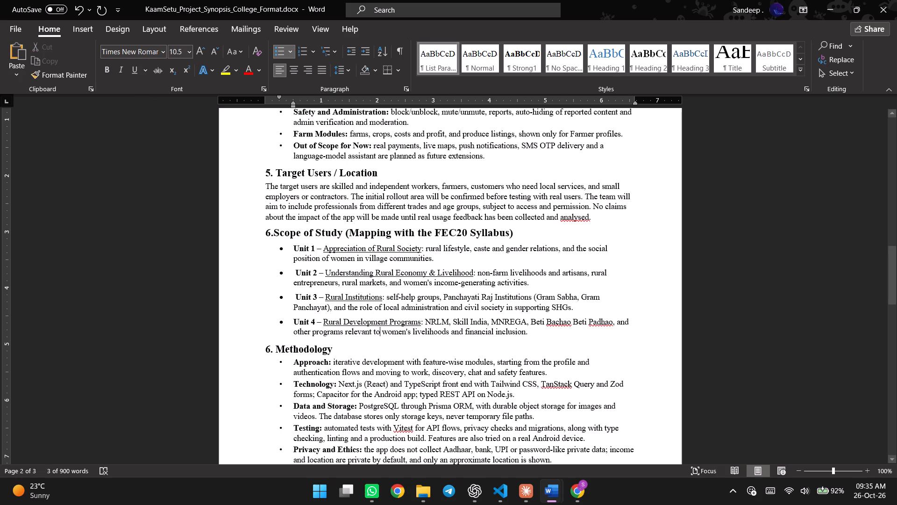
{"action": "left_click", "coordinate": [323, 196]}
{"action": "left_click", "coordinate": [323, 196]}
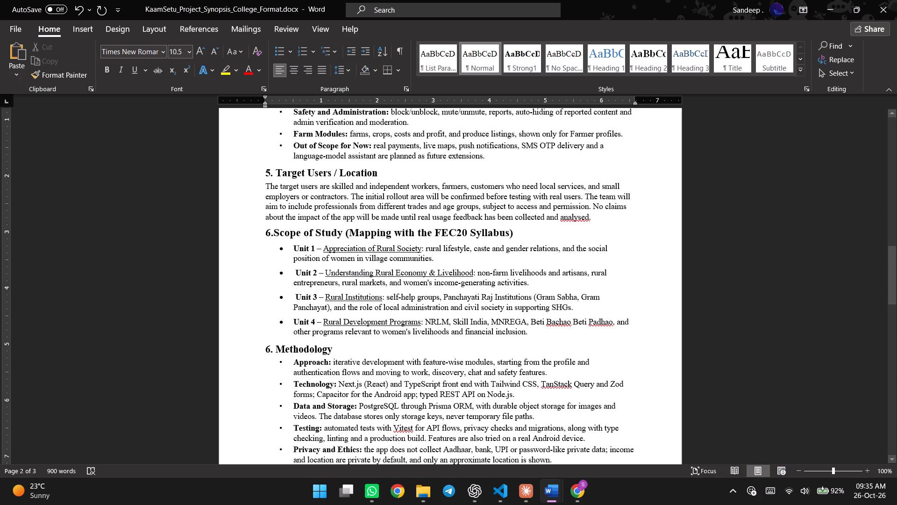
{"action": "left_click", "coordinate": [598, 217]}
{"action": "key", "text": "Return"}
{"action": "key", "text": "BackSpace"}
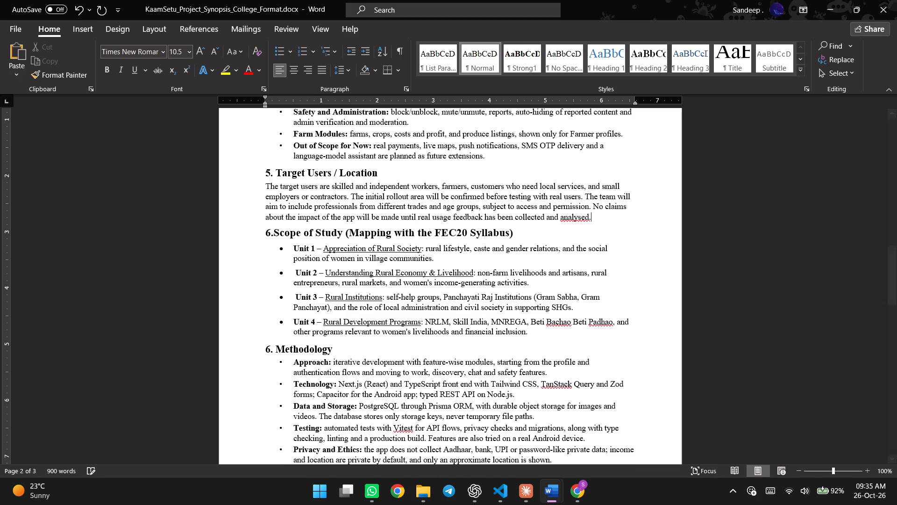
Save the edited KaamSetu synopsis document.
{"action": "scroll", "coordinate": [424, 248], "scroll_direction": "up", "scroll_amount": 4}
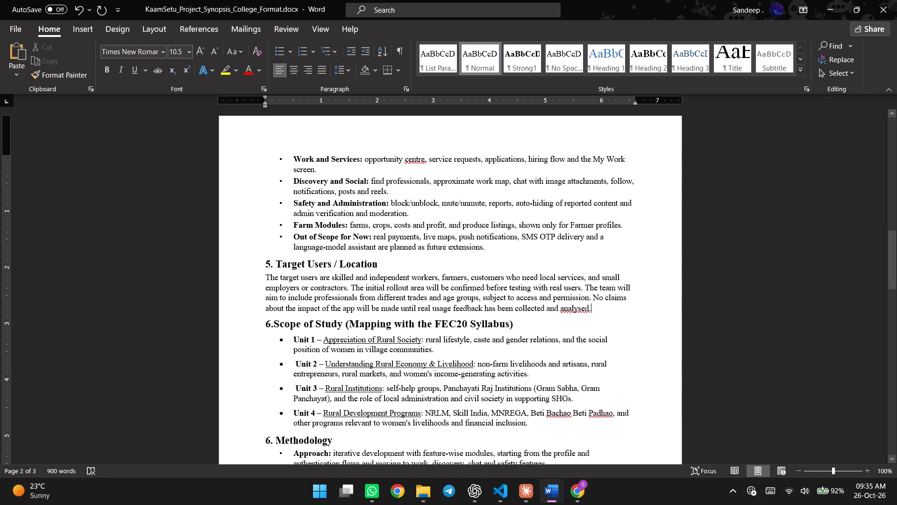
{"action": "scroll", "coordinate": [424, 248], "scroll_direction": "up", "scroll_amount": 8}
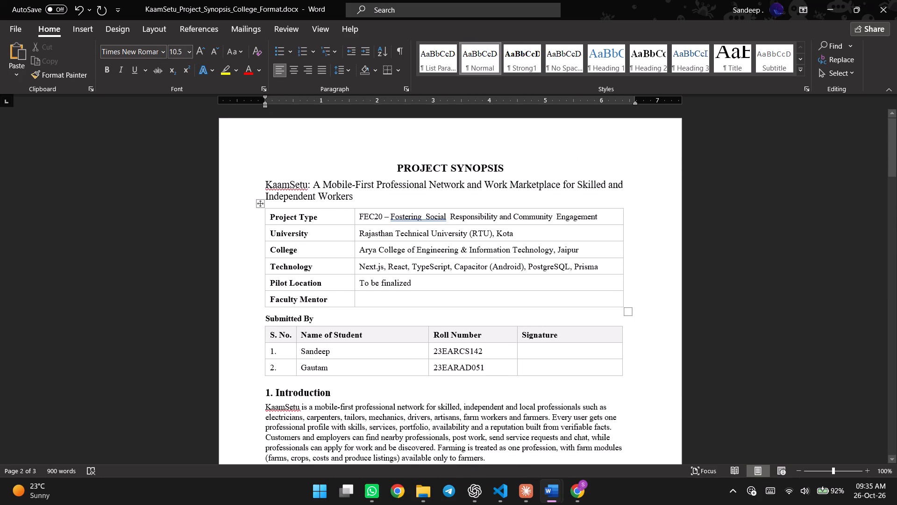
{"action": "left_click", "coordinate": [354, 248]}
{"action": "key", "text": "ctrl+s"}
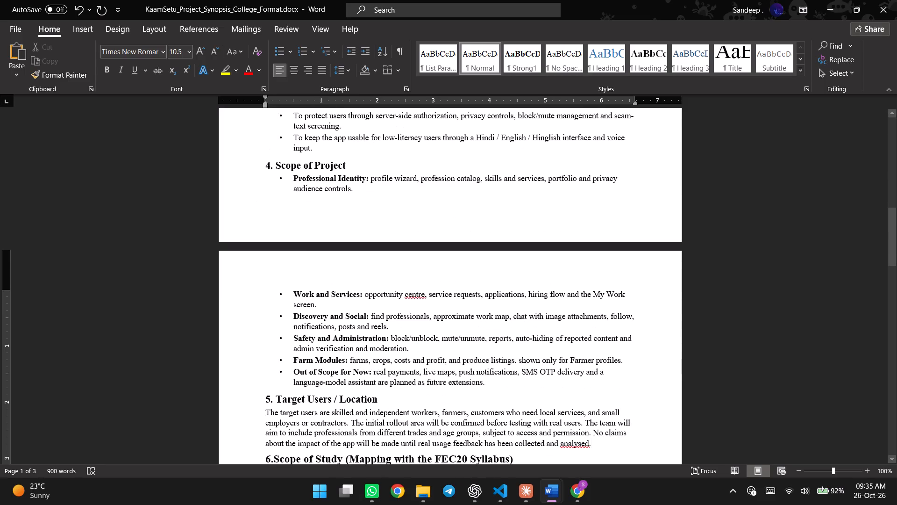
Save the synopsis as KaamSetu_Project_Synopsis_College_Format.pdf in the Downloads folder, replacing the existing PDF, and return to the Word document.
{"action": "left_click", "coordinate": [18, 32]}
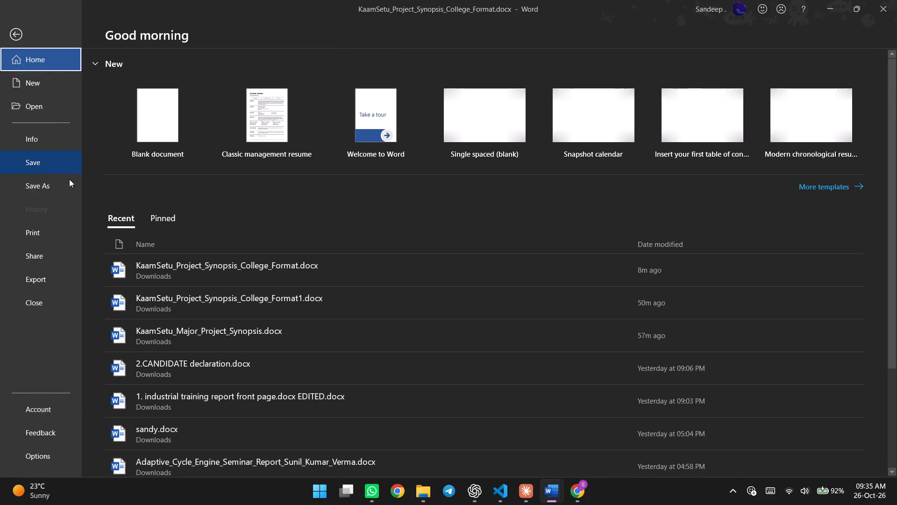
{"action": "left_click", "coordinate": [43, 188]}
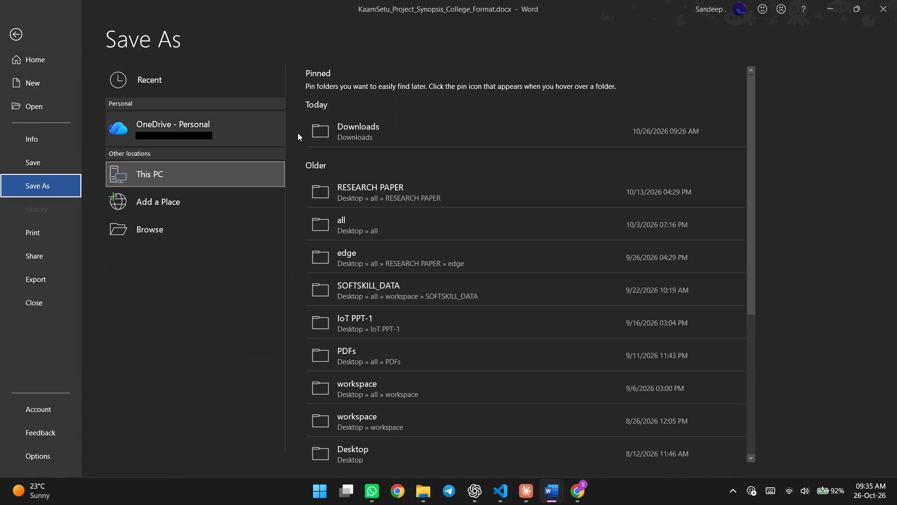
{"action": "left_click", "coordinate": [347, 135]}
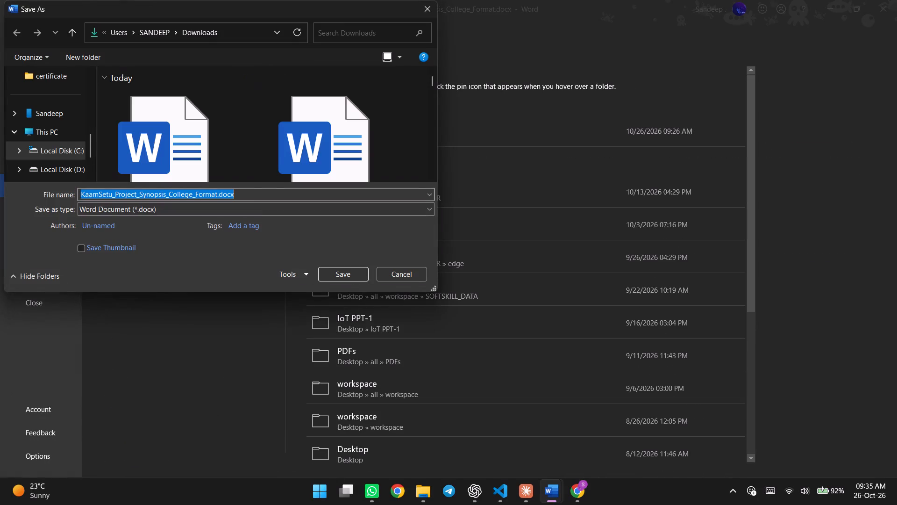
{"action": "left_click", "coordinate": [204, 209]}
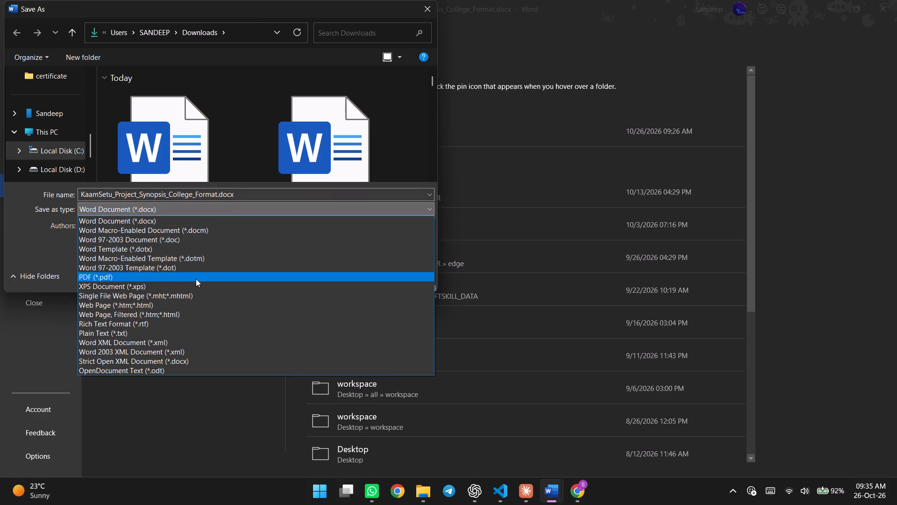
{"action": "left_click", "coordinate": [196, 279]}
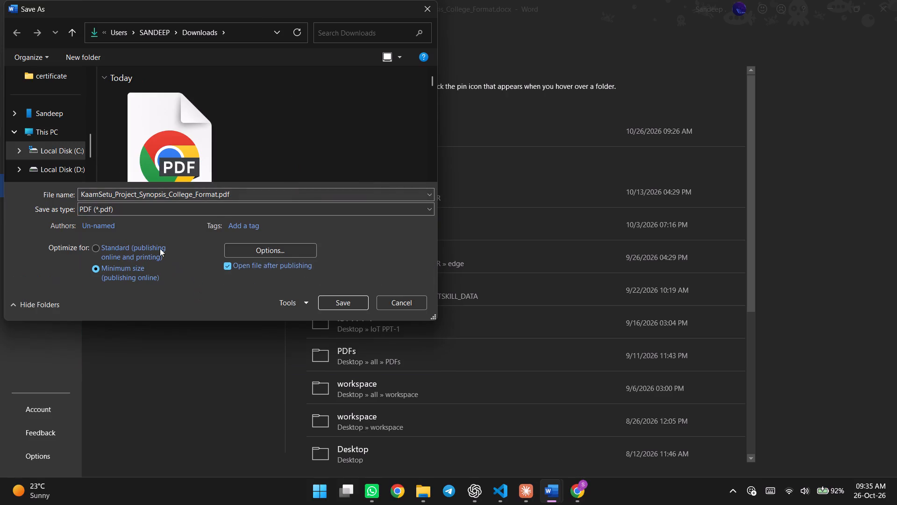
{"action": "left_click", "coordinate": [333, 303]}
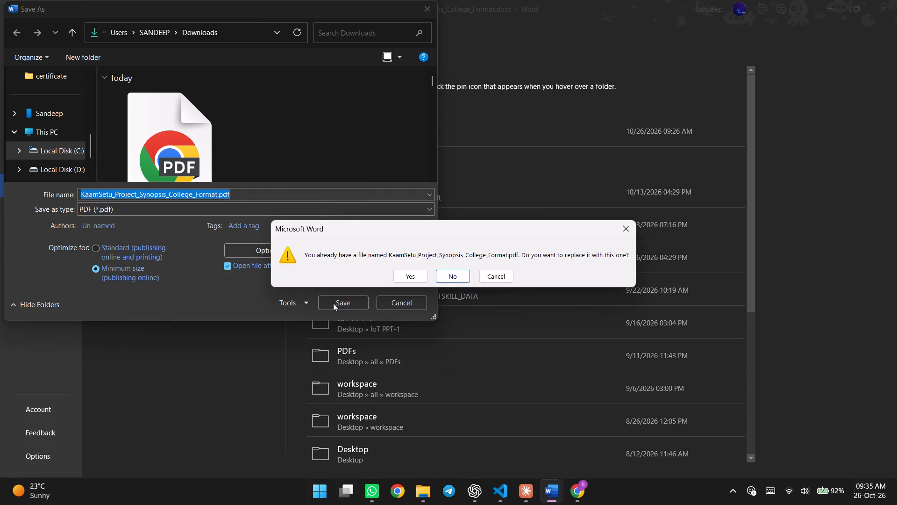
{"action": "left_click", "coordinate": [415, 274]}
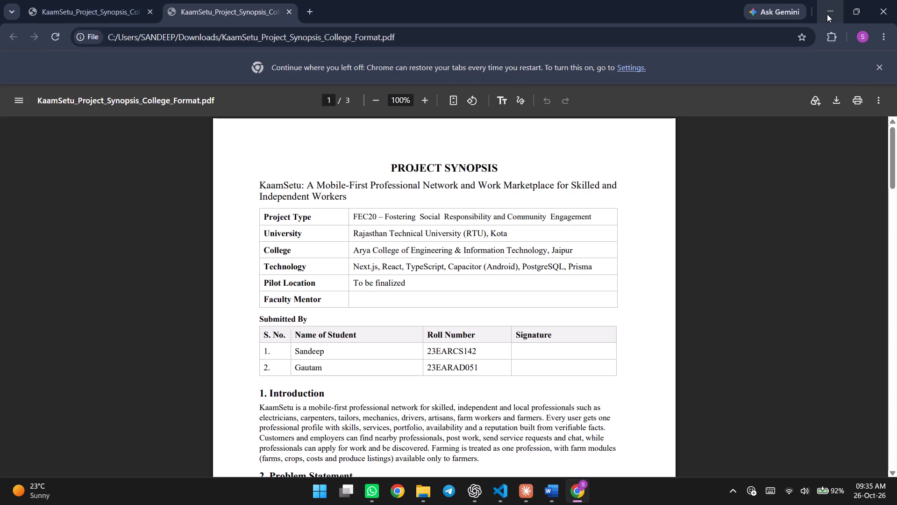
{"action": "left_click", "coordinate": [827, 14]}
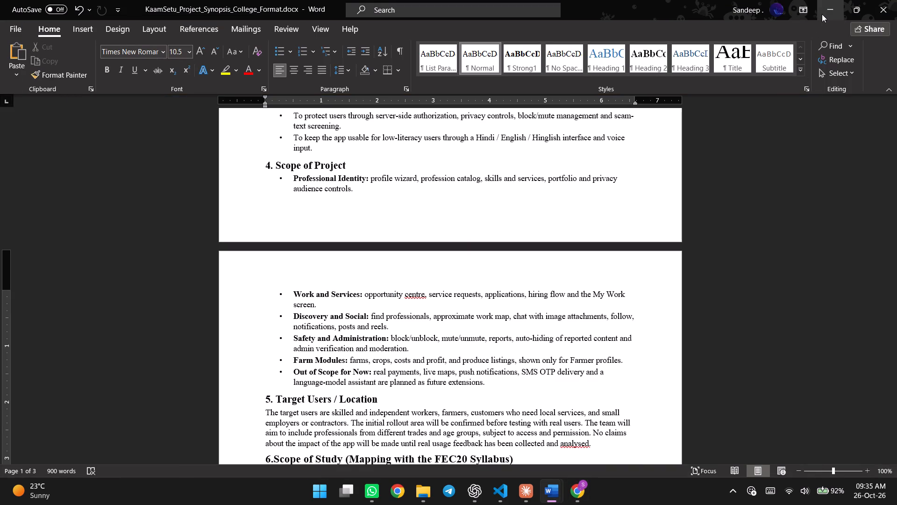